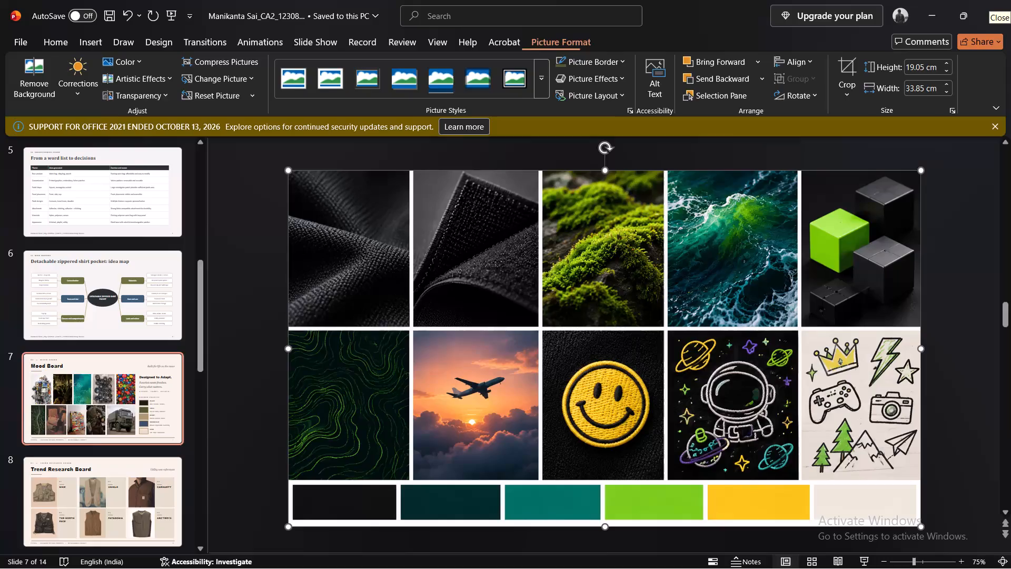
Scale the full-slide collage picture down to about 20.3 × 11.4 cm and place it over the Mood Board photos.
{"action": "left_click_drag", "start_coordinate": [920, 525], "coordinate": [892, 508]}
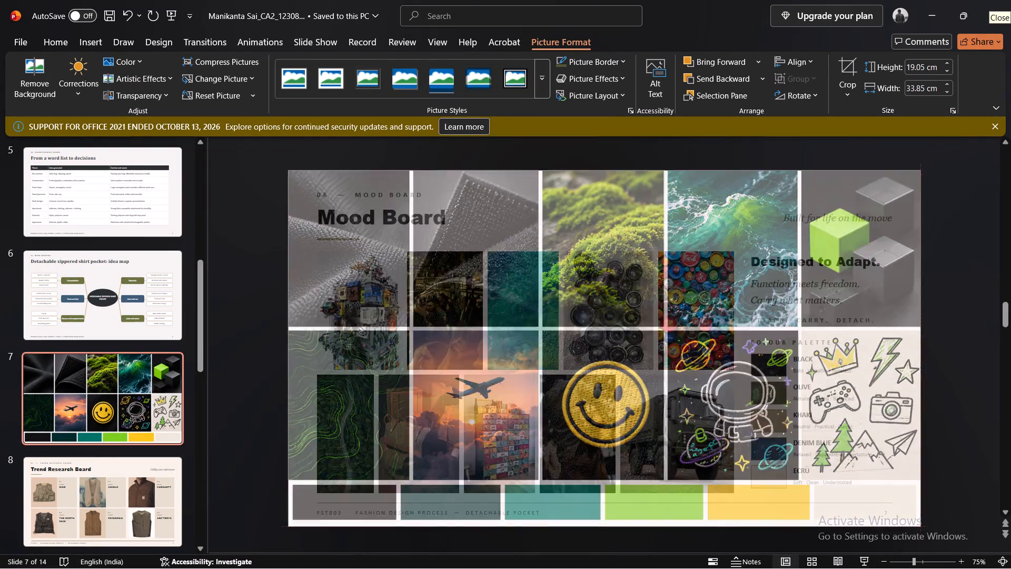
{"action": "left_click_drag", "start_coordinate": [892, 508], "coordinate": [670, 378]}
{"action": "left_click_drag", "start_coordinate": [538, 302], "coordinate": [618, 364]}
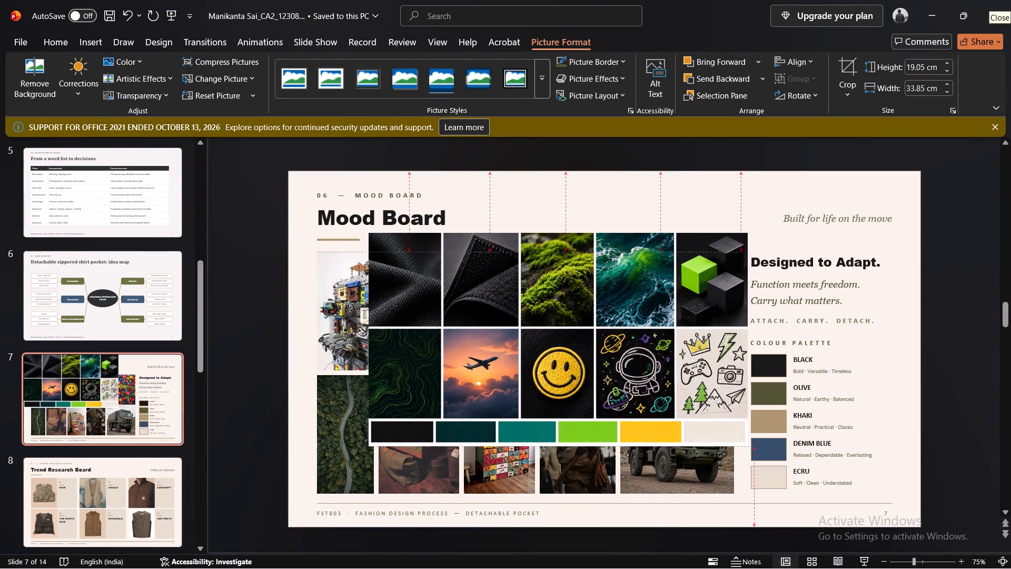
{"action": "left_click_drag", "start_coordinate": [618, 364], "coordinate": [619, 365]}
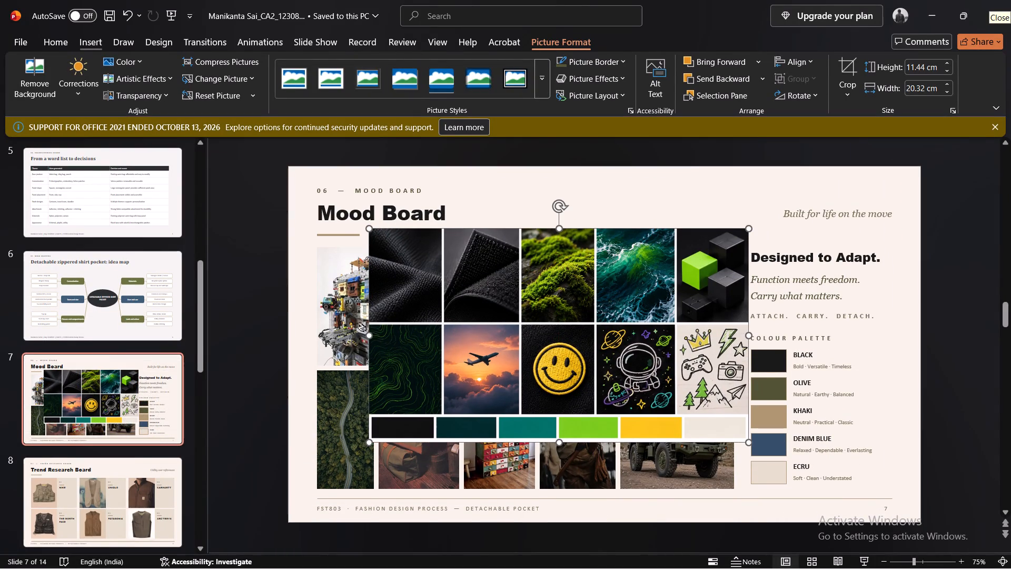
Crop the collage picture down to only its green moss tile, about 3.8 cm wide and 5.1 cm high.
{"action": "left_click", "coordinate": [126, 44]}
{"action": "left_click", "coordinate": [75, 43]}
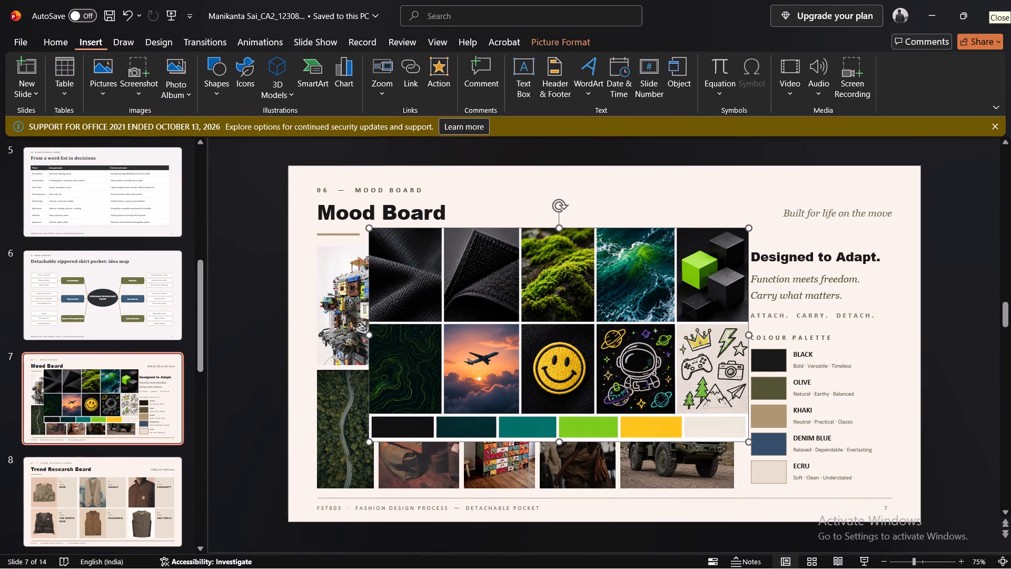
{"action": "double_click", "coordinate": [556, 312]}
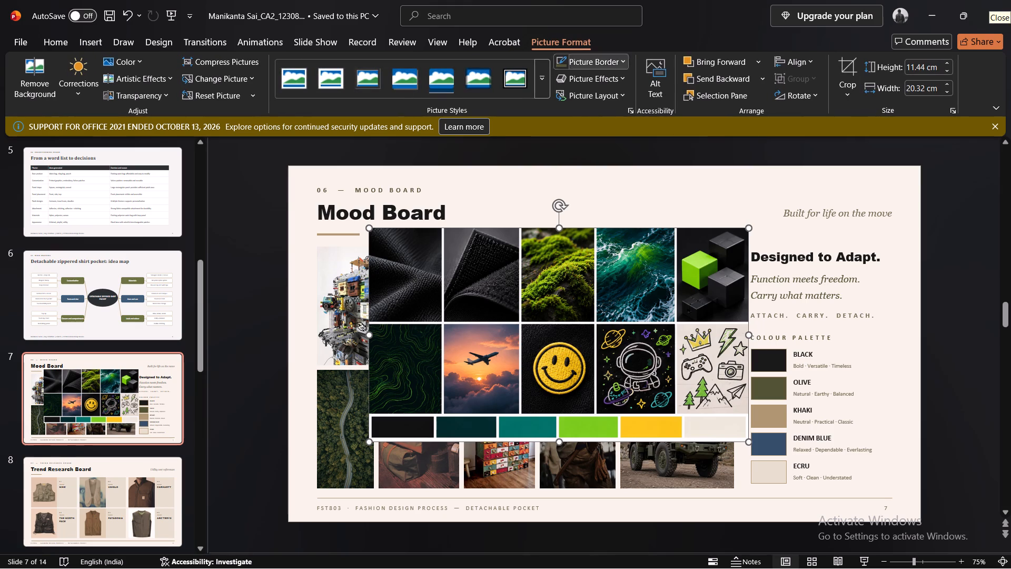
{"action": "left_click", "coordinate": [846, 73]}
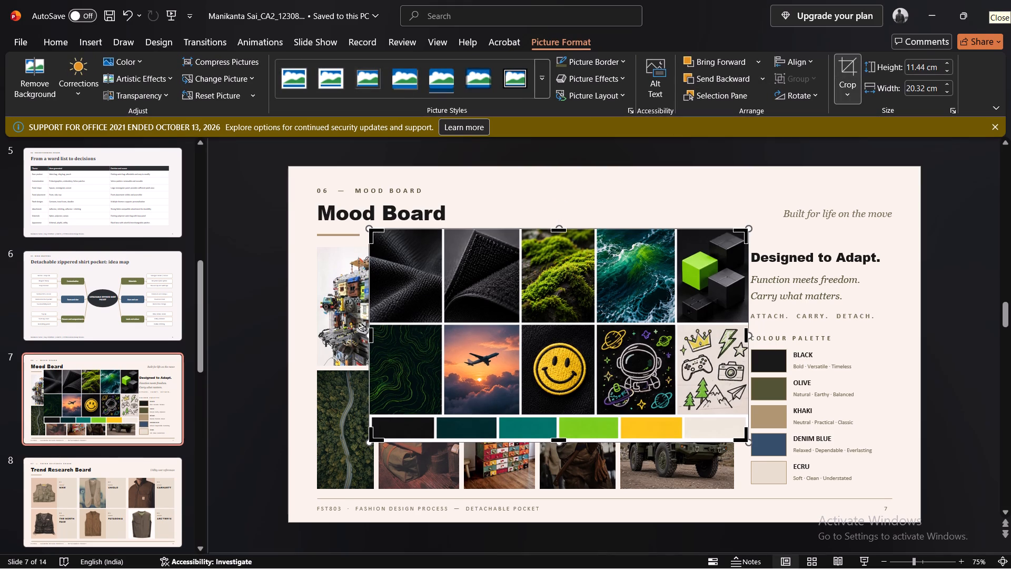
{"action": "left_click_drag", "start_coordinate": [745, 442], "coordinate": [596, 326]}
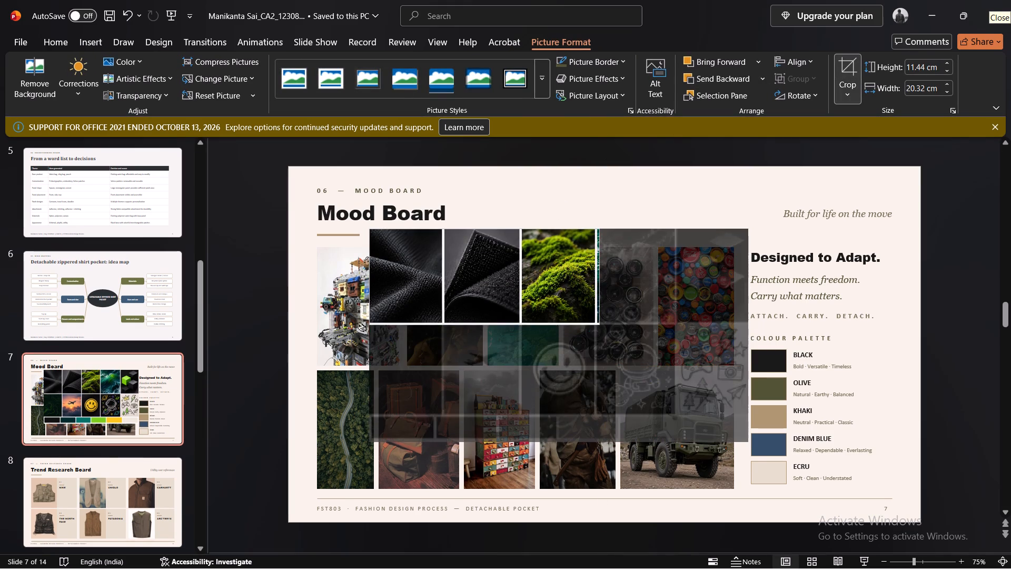
{"action": "left_click_drag", "start_coordinate": [596, 326], "coordinate": [592, 324]}
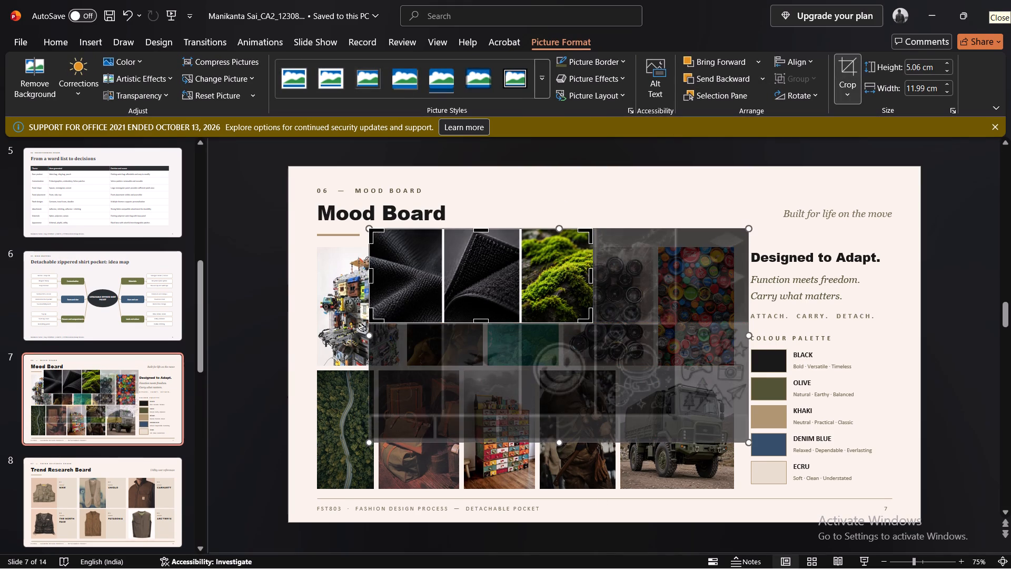
{"action": "left_click_drag", "start_coordinate": [369, 274], "coordinate": [523, 278]}
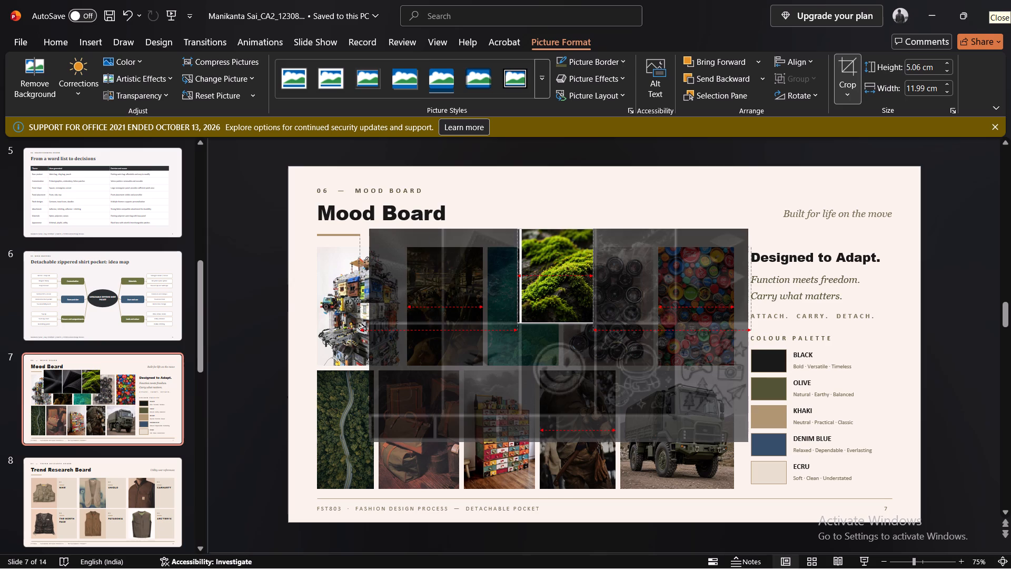
{"action": "left_click_drag", "start_coordinate": [523, 278], "coordinate": [522, 279]}
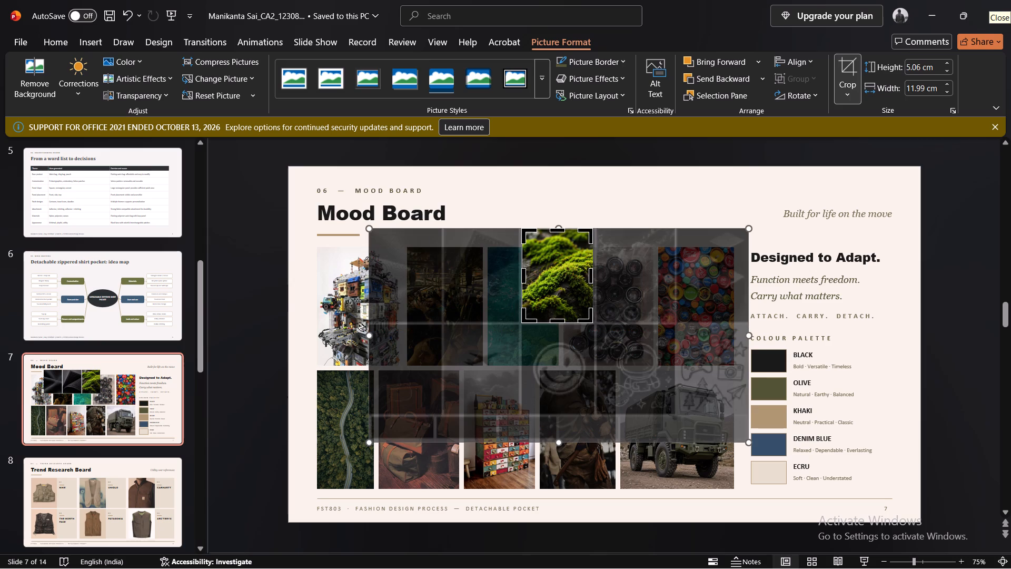
{"action": "key", "text": "Return"}
Place the moss picture over the teal water photo and crop its bottom edge to a height of about 4.85 cm.
{"action": "left_click_drag", "start_coordinate": [553, 303], "coordinate": [524, 328]}
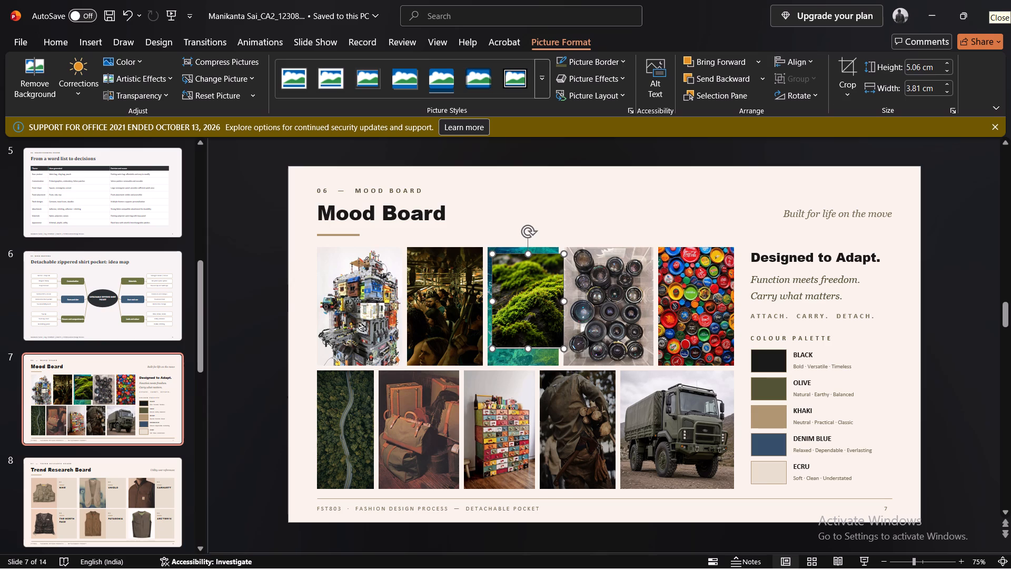
{"action": "left_click", "coordinate": [839, 64]}
{"action": "left_click", "coordinate": [527, 346]}
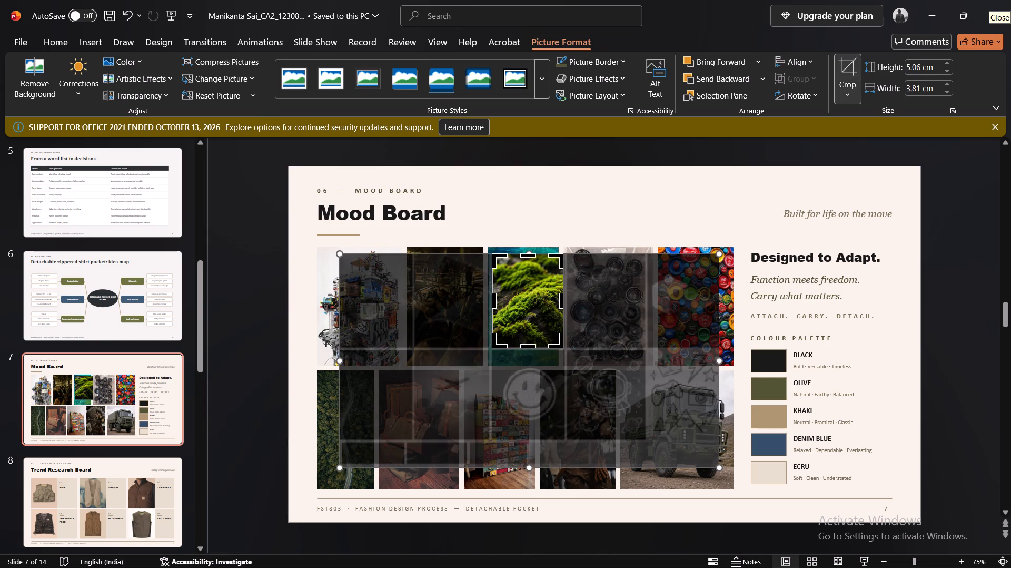
{"action": "key", "text": "Return"}
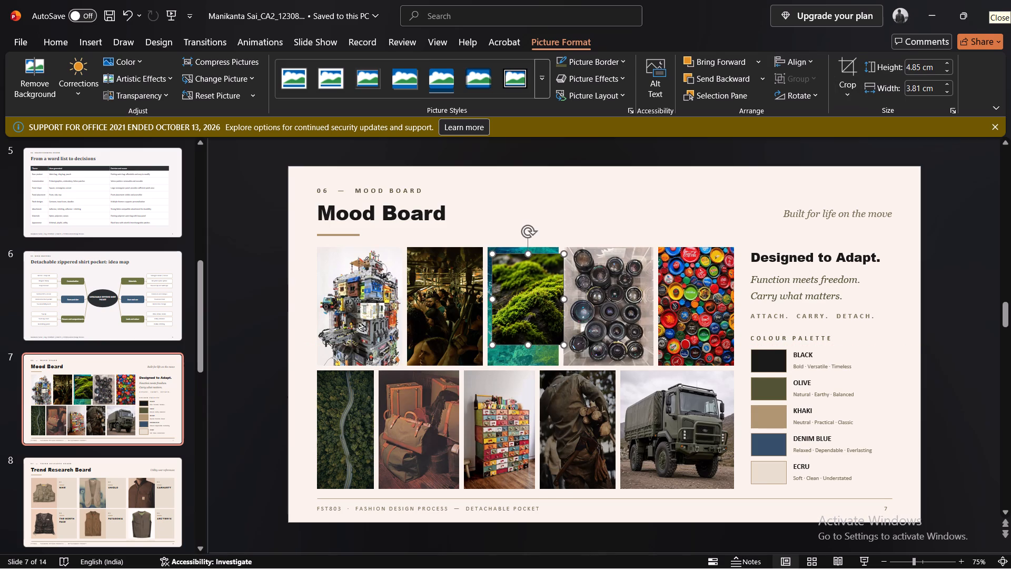
Align the moss picture with the camera-lens photo's top-left corner and enlarge it to about 4.8 × 6.1 cm.
{"action": "left_click_drag", "start_coordinate": [531, 318], "coordinate": [438, 315]}
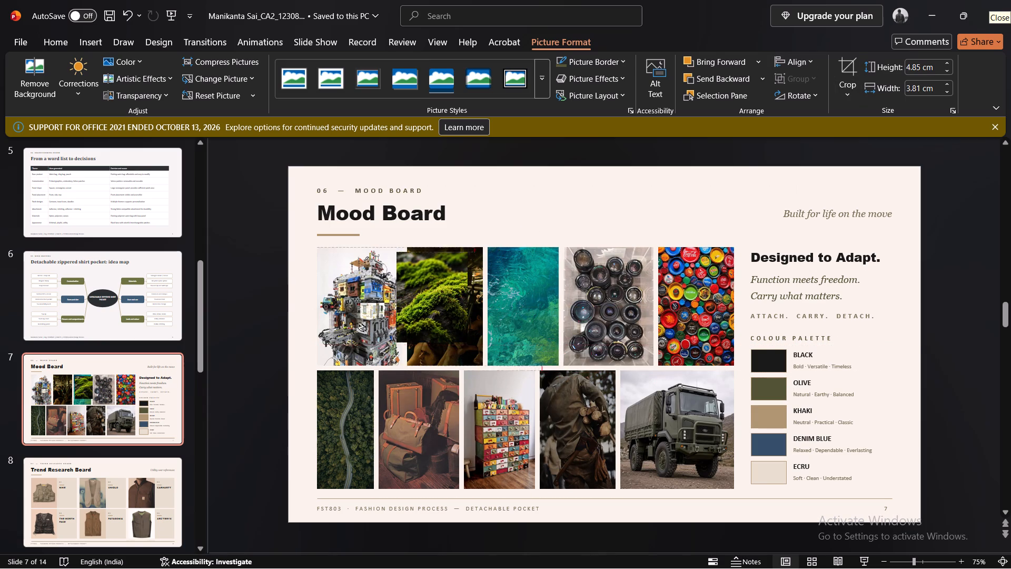
{"action": "left_click_drag", "start_coordinate": [438, 315], "coordinate": [356, 307]}
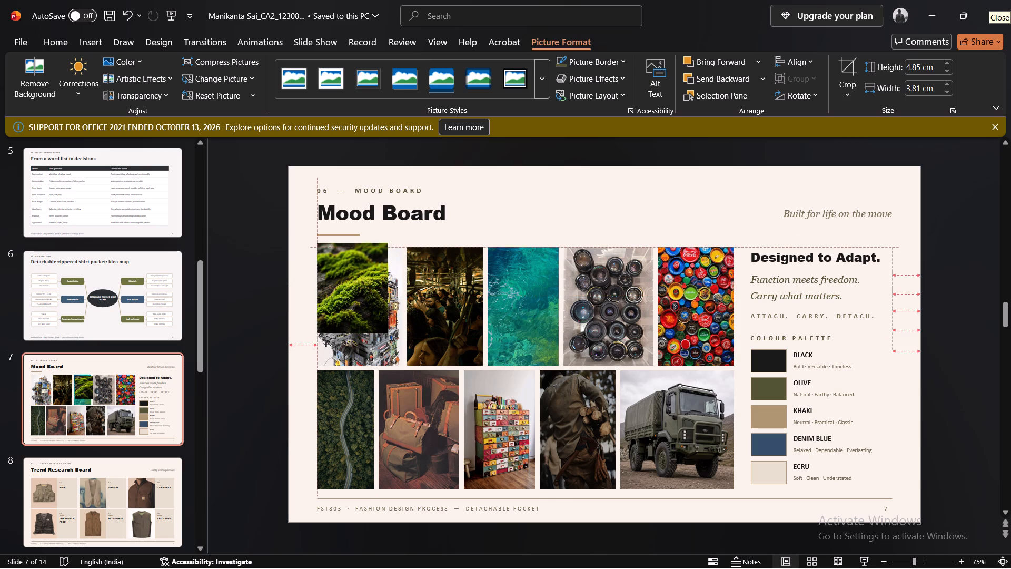
{"action": "left_click_drag", "start_coordinate": [356, 307], "coordinate": [356, 311]}
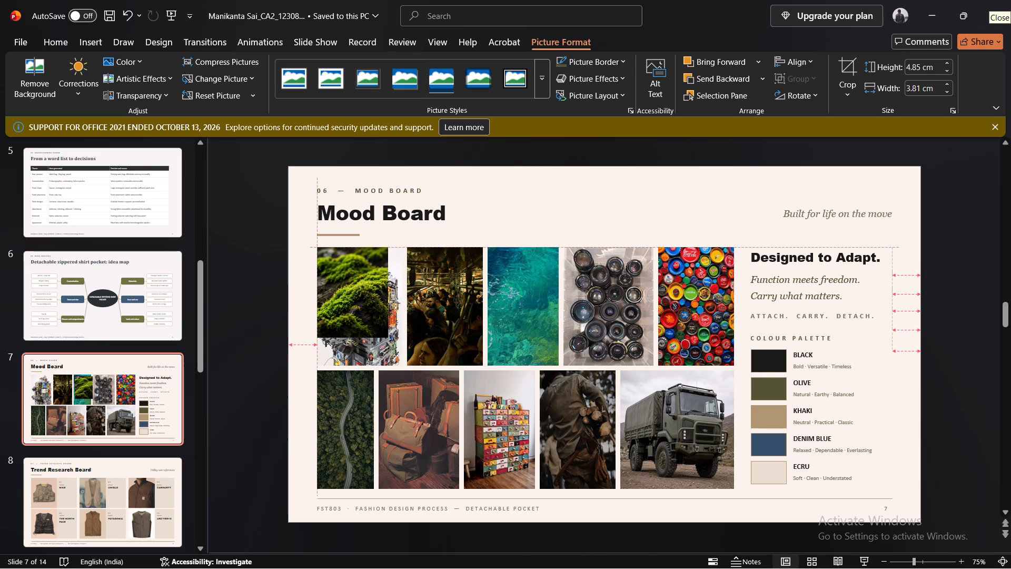
{"action": "left_click_drag", "start_coordinate": [356, 311], "coordinate": [696, 332]}
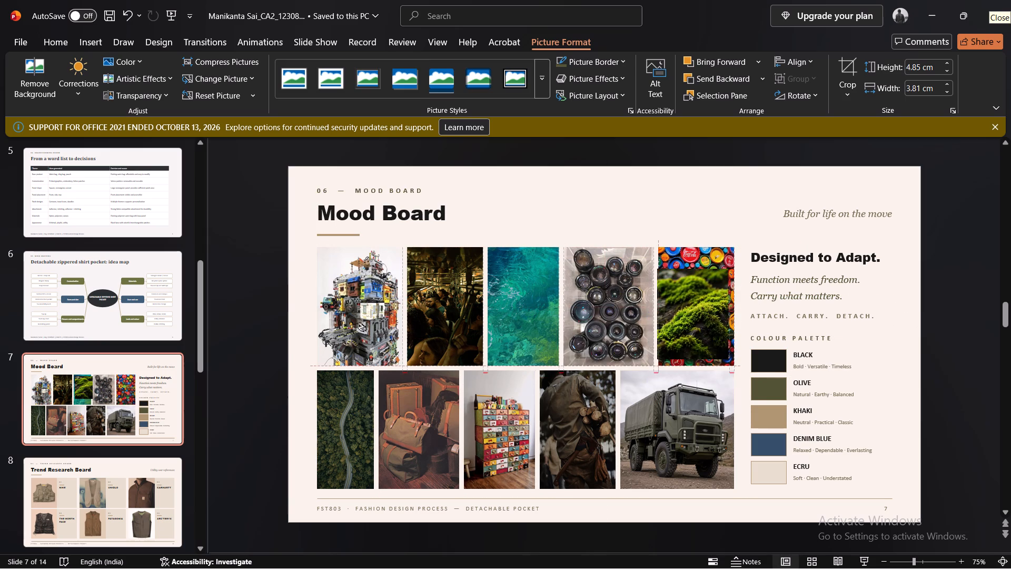
{"action": "left_click_drag", "start_coordinate": [696, 332], "coordinate": [603, 311]}
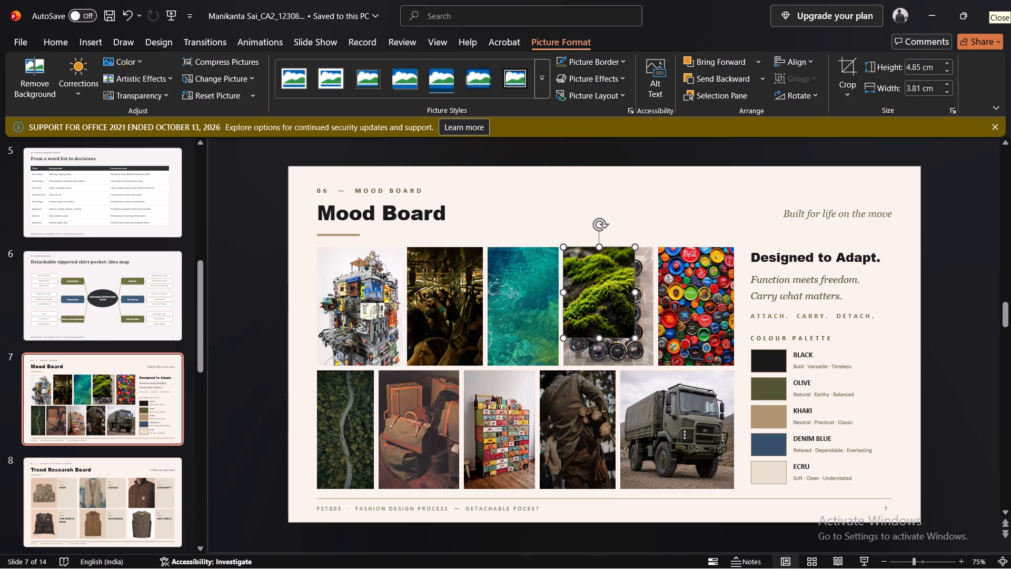
{"action": "left_click", "coordinate": [646, 356]}
{"action": "left_click", "coordinate": [612, 328]}
{"action": "left_click_drag", "start_coordinate": [634, 340], "coordinate": [656, 366]}
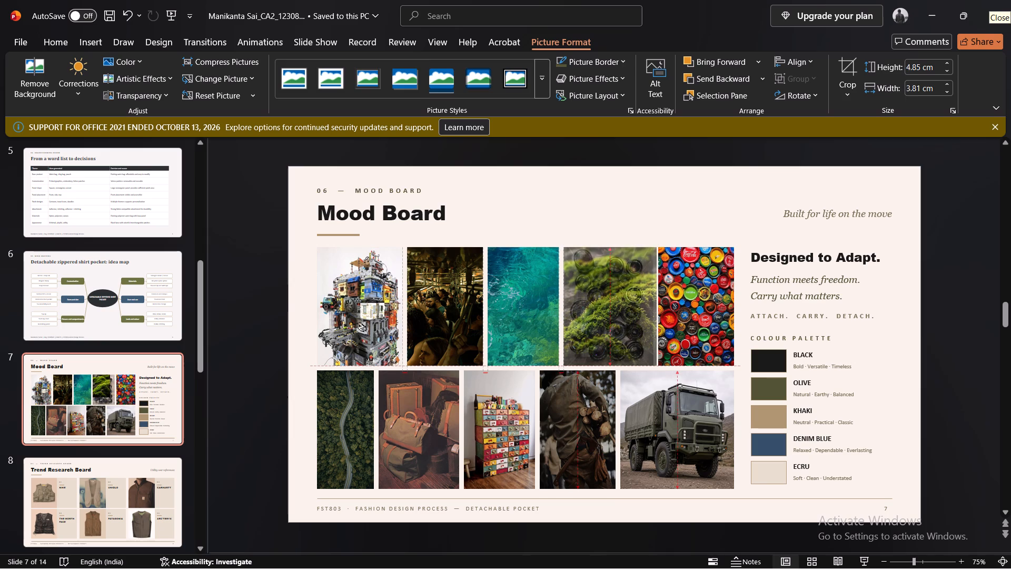
{"action": "left_click_drag", "start_coordinate": [656, 366], "coordinate": [650, 360]}
Move the moss picture aside and delete the camera-lens photo beneath it.
{"action": "left_click_drag", "start_coordinate": [628, 330], "coordinate": [584, 330]}
{"action": "left_click", "coordinate": [622, 335]}
{"action": "key", "text": "BackSpace"}
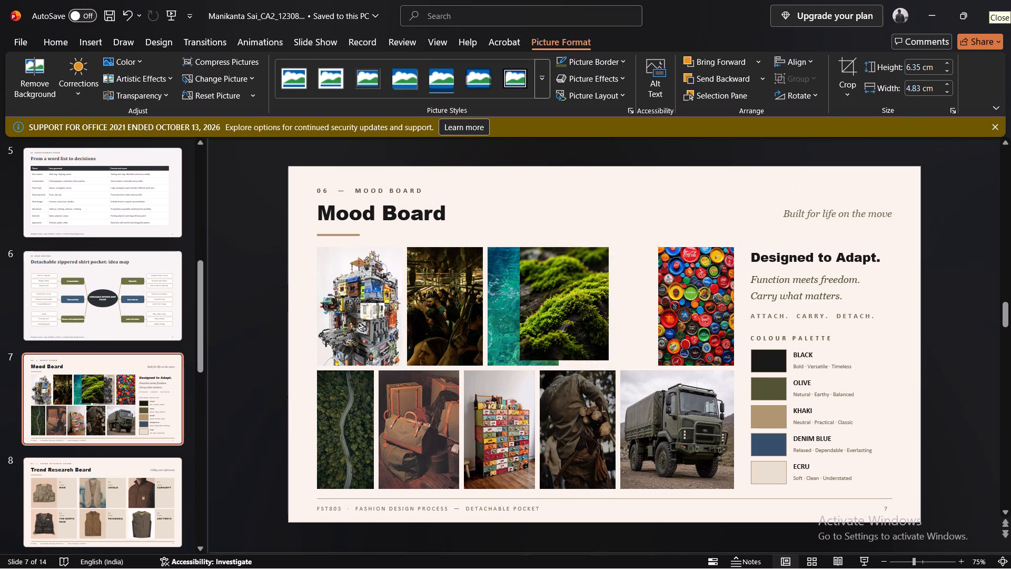
Fit the moss picture into the empty slot between the teal water and bottle-cap photos, stretching it to 6.35 cm high.
{"action": "left_click_drag", "start_coordinate": [566, 315], "coordinate": [611, 316]}
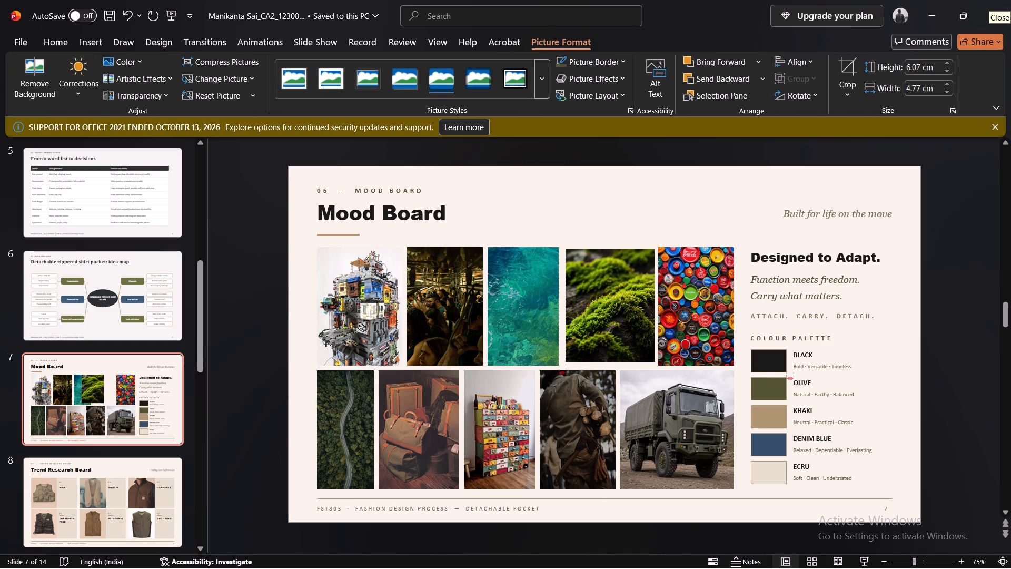
{"action": "left_click_drag", "start_coordinate": [611, 316], "coordinate": [609, 316]}
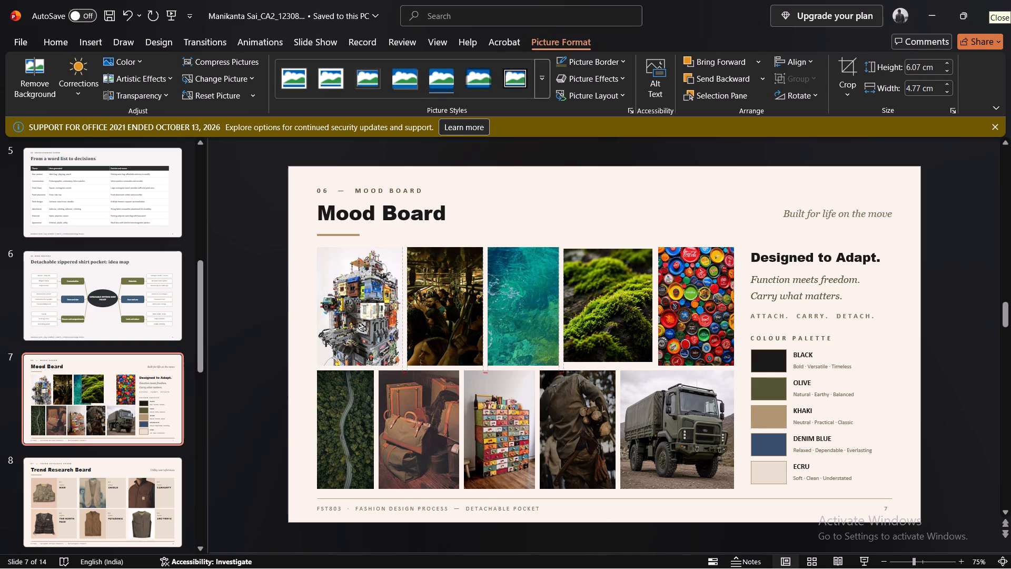
{"action": "left_click_drag", "start_coordinate": [609, 316], "coordinate": [608, 315]}
{"action": "left_click", "coordinate": [651, 362]}
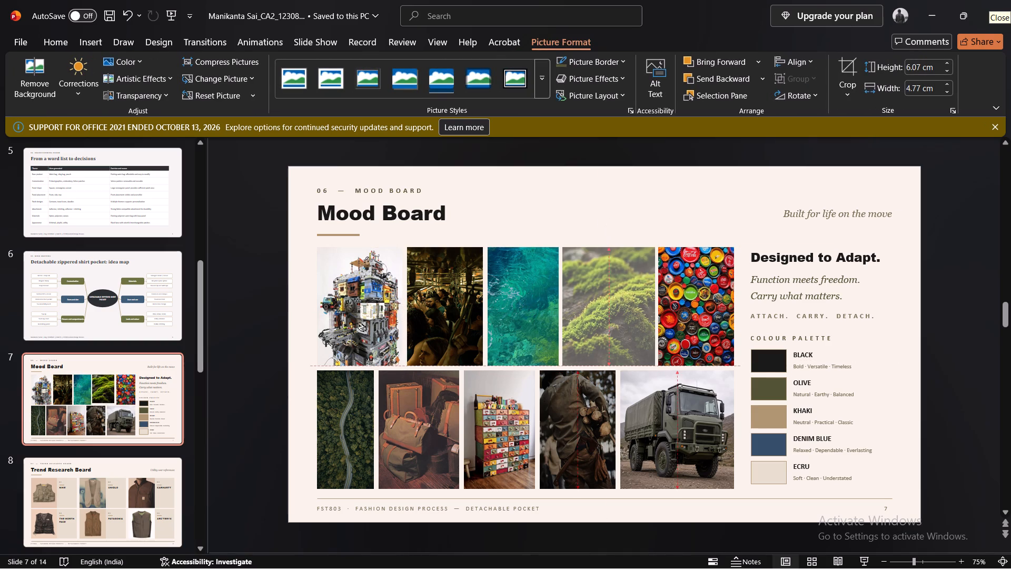
{"action": "left_click", "coordinate": [656, 305]}
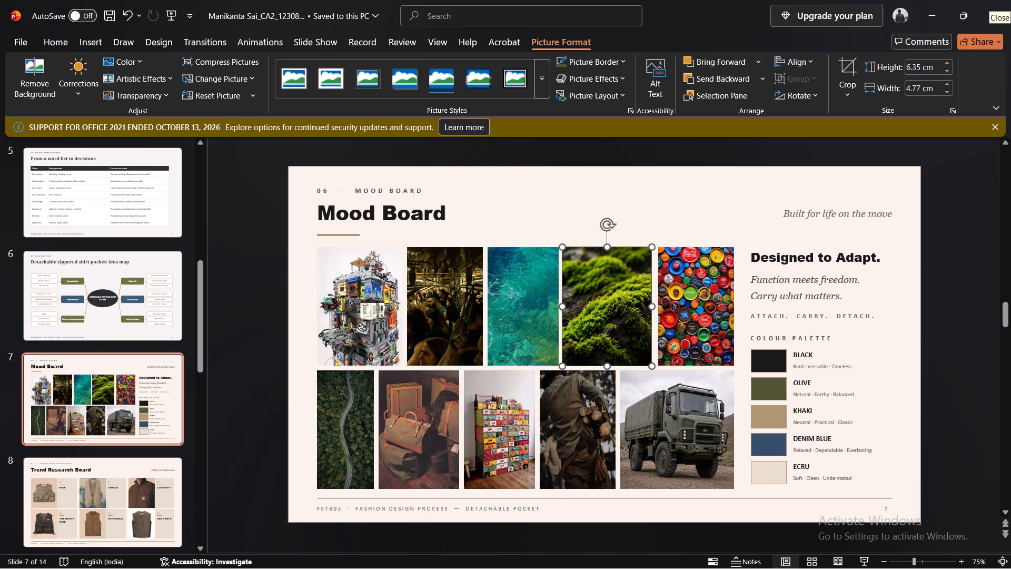
{"action": "key", "text": "Right"}
{"action": "key", "text": "Right"}
{"action": "key", "text": "Right"}
{"action": "left_click", "coordinate": [537, 216]}
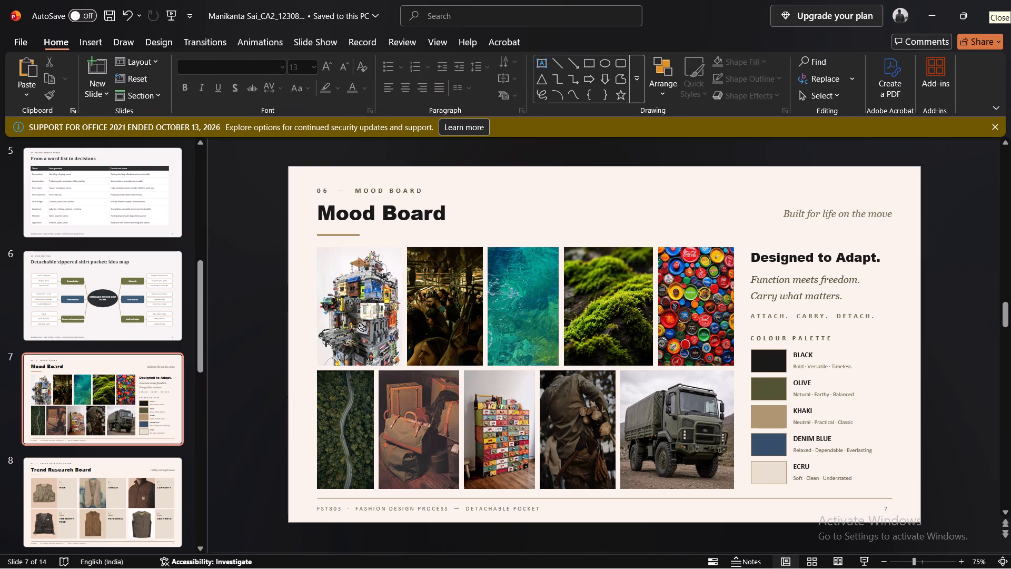
Insert the full collage picture onto the Mood Board slide again.
{"action": "left_click", "coordinate": [566, 446]}
{"action": "left_click", "coordinate": [566, 446]}
{"action": "left_click", "coordinate": [662, 445]}
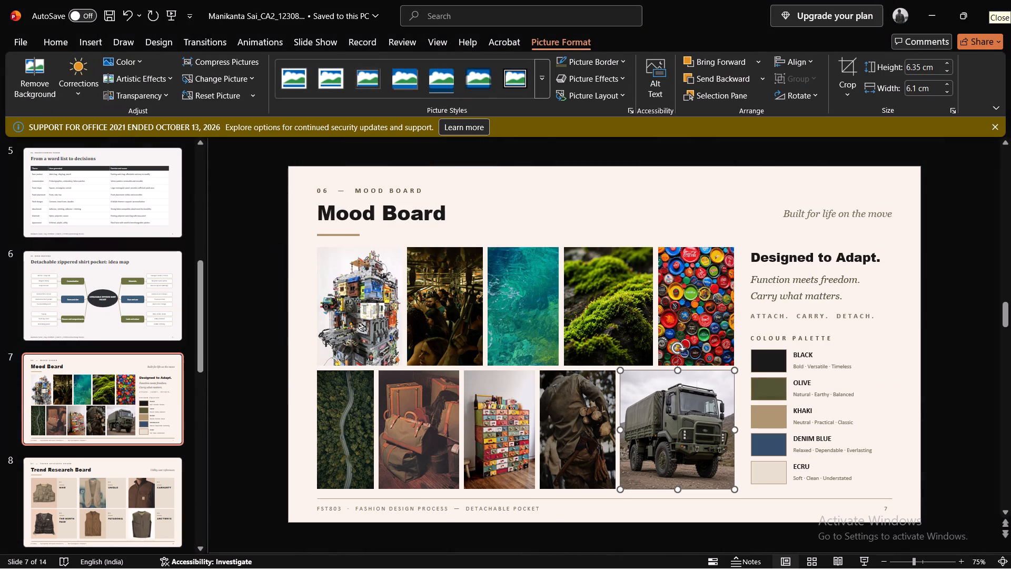
{"action": "left_click", "coordinate": [94, 38]}
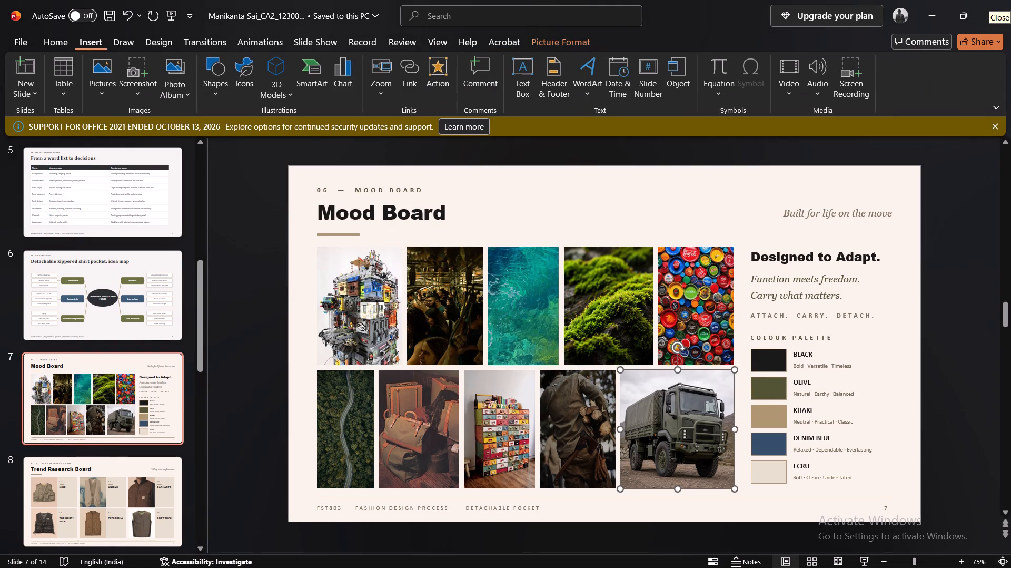
{"action": "left_click", "coordinate": [93, 85]}
{"action": "left_click", "coordinate": [146, 142]}
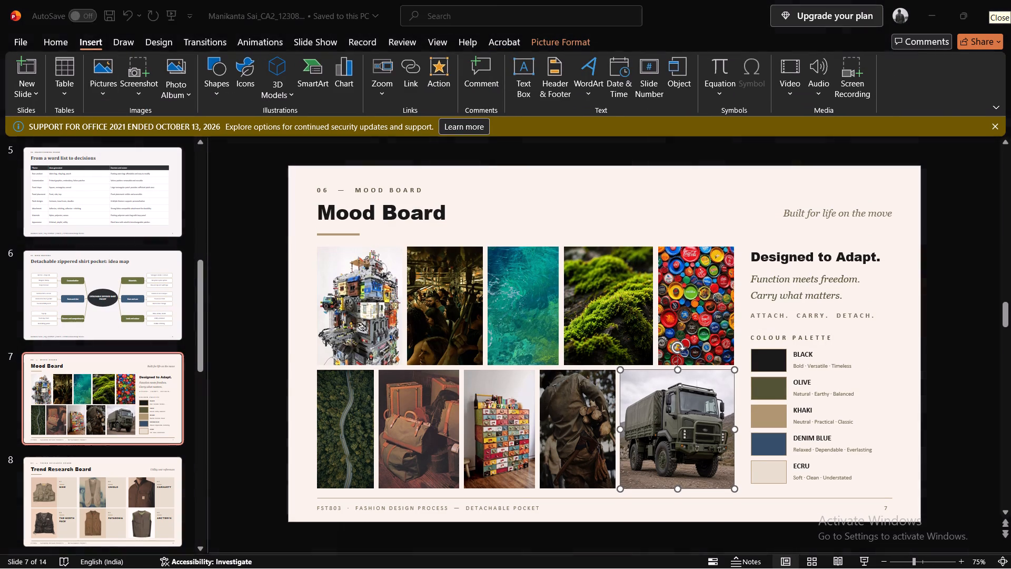
{"action": "double_click", "coordinate": [219, 117]}
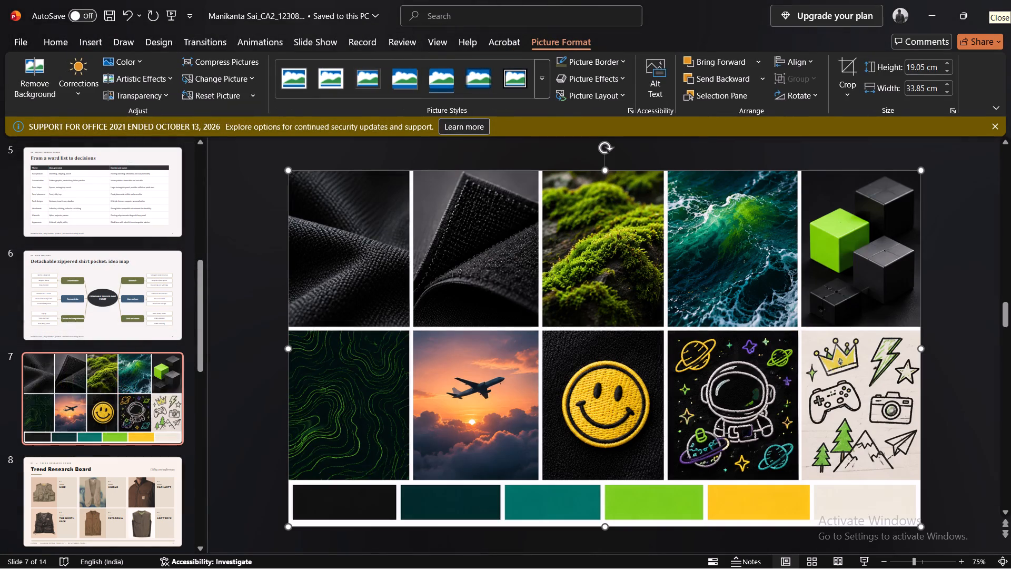
Crop the collage to only the green contour-line tile, about 7.59 cm high by 6.57 cm wide.
{"action": "left_click", "coordinate": [846, 63]}
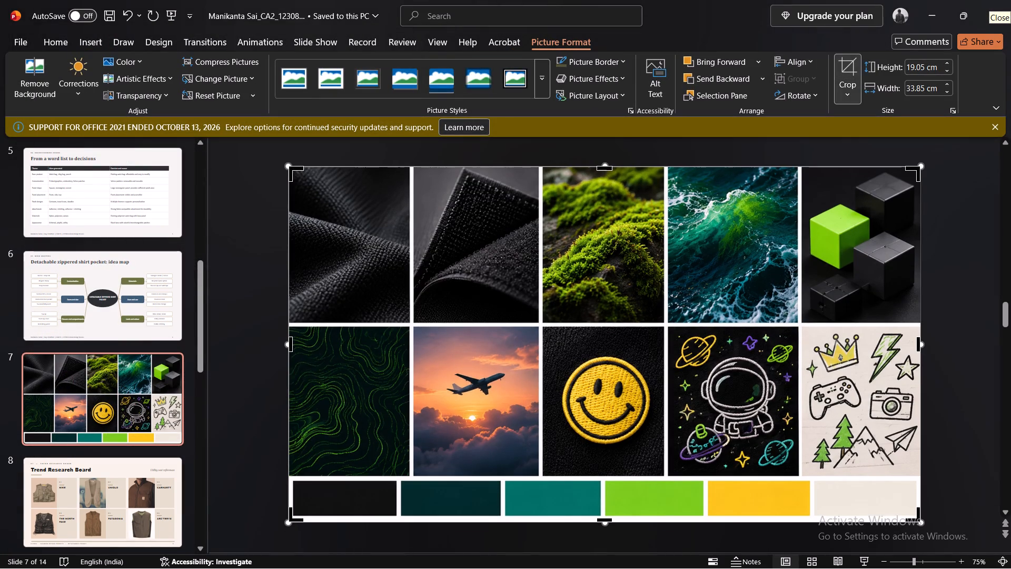
{"action": "left_click_drag", "start_coordinate": [291, 521], "coordinate": [607, 476]}
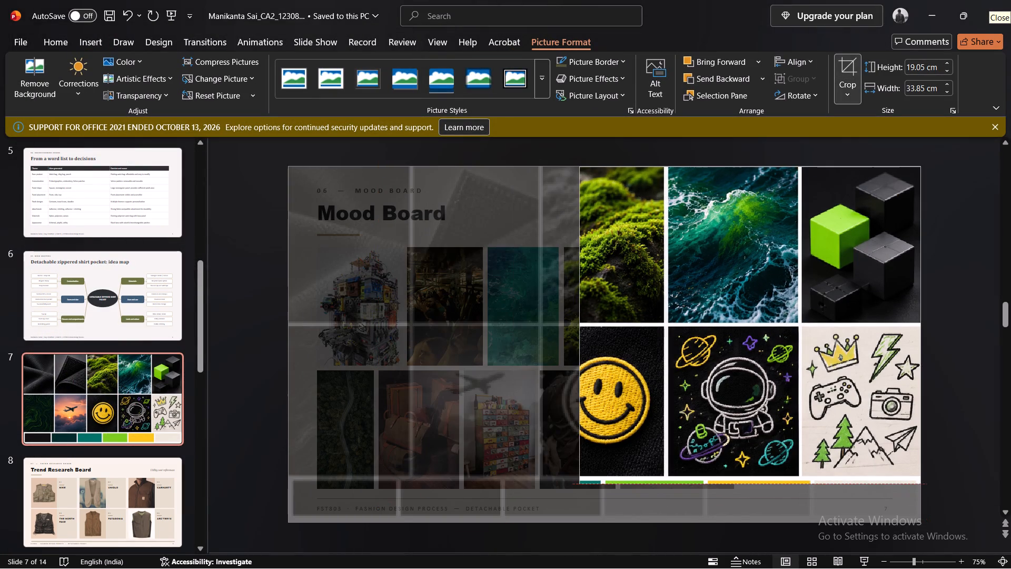
{"action": "left_click_drag", "start_coordinate": [607, 476], "coordinate": [667, 374]}
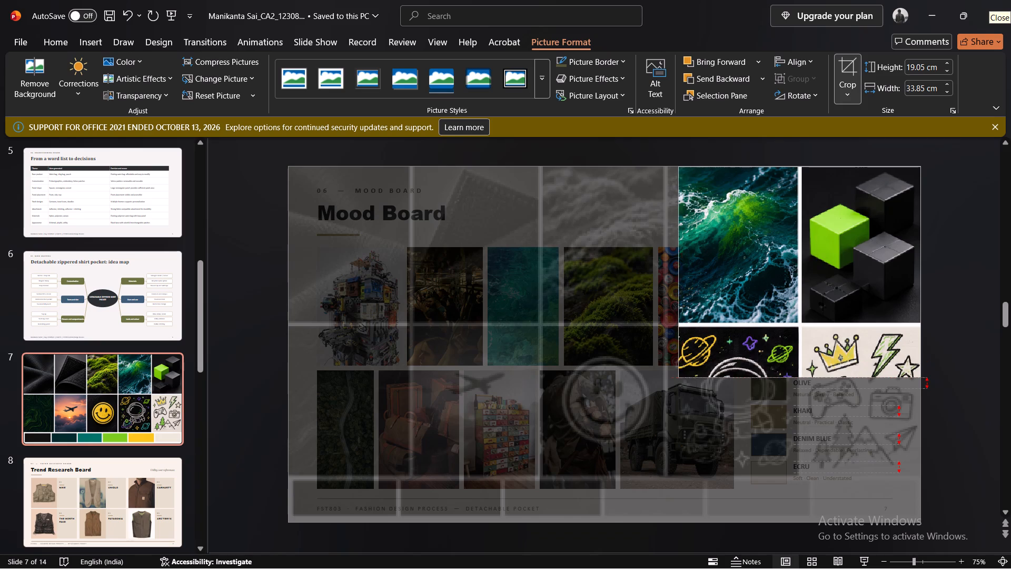
{"action": "left_click_drag", "start_coordinate": [667, 374], "coordinate": [401, 386]}
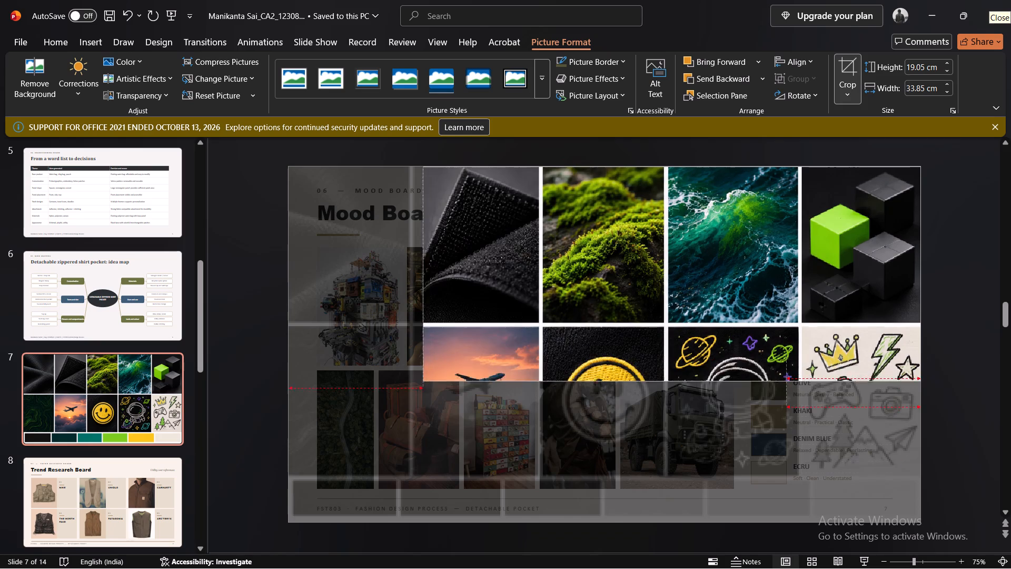
{"action": "left_click_drag", "start_coordinate": [401, 386], "coordinate": [283, 394]}
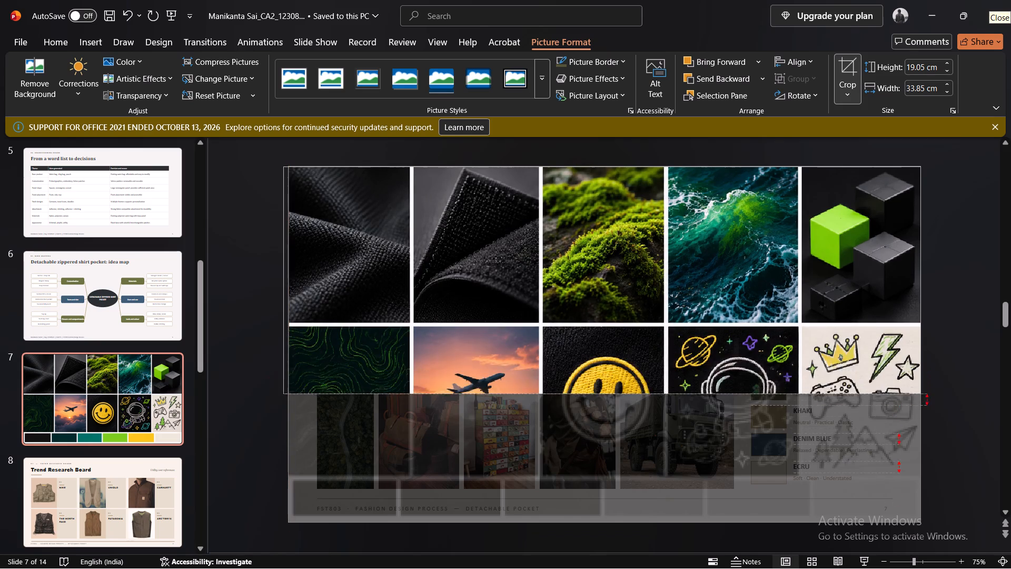
{"action": "left_click_drag", "start_coordinate": [283, 394], "coordinate": [292, 476]}
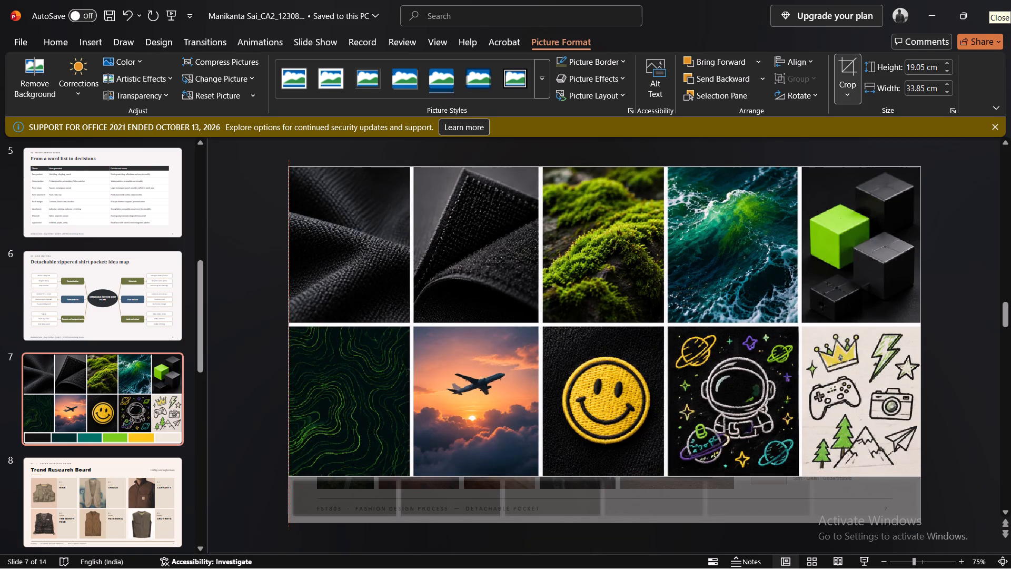
{"action": "left_click_drag", "start_coordinate": [292, 476], "coordinate": [292, 475]}
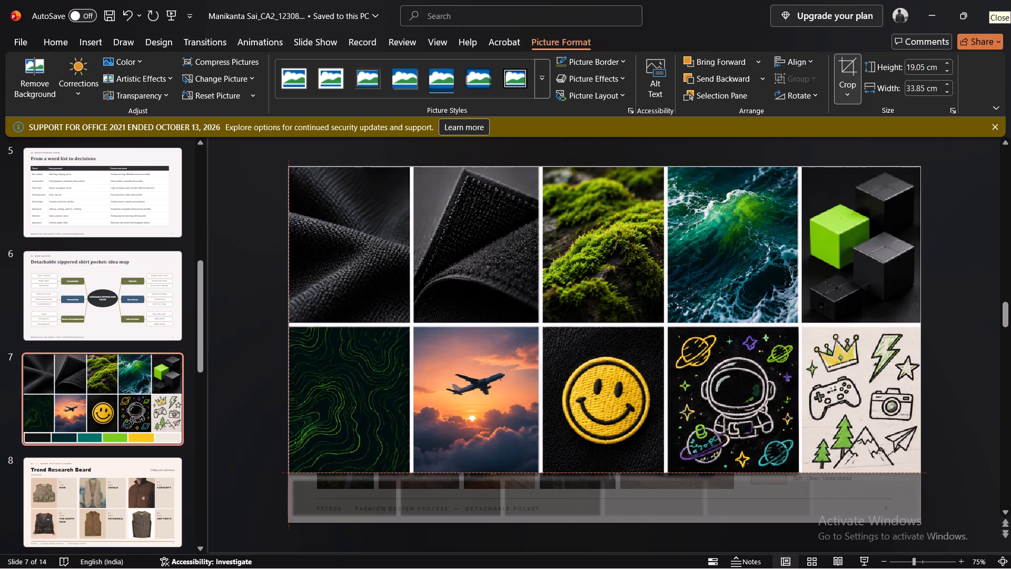
{"action": "left_click_drag", "start_coordinate": [292, 475], "coordinate": [291, 475]}
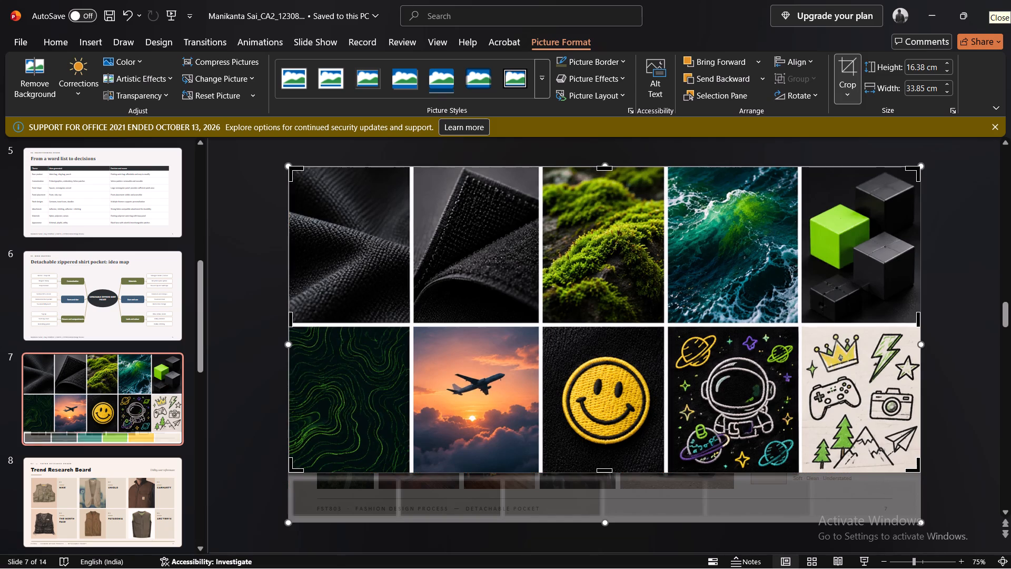
{"action": "left_click_drag", "start_coordinate": [919, 167], "coordinate": [349, 302]}
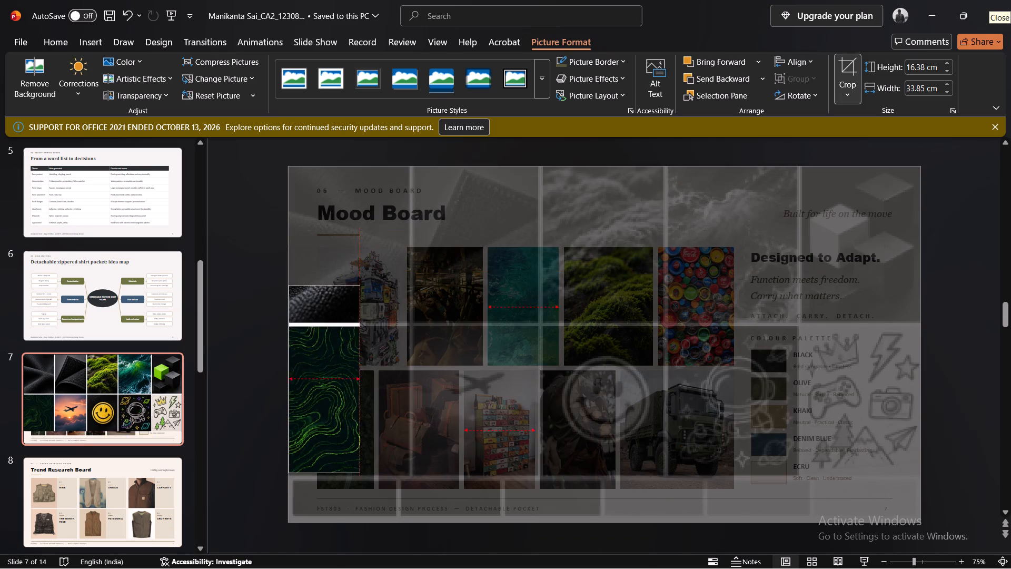
{"action": "left_click_drag", "start_coordinate": [349, 302], "coordinate": [415, 325]}
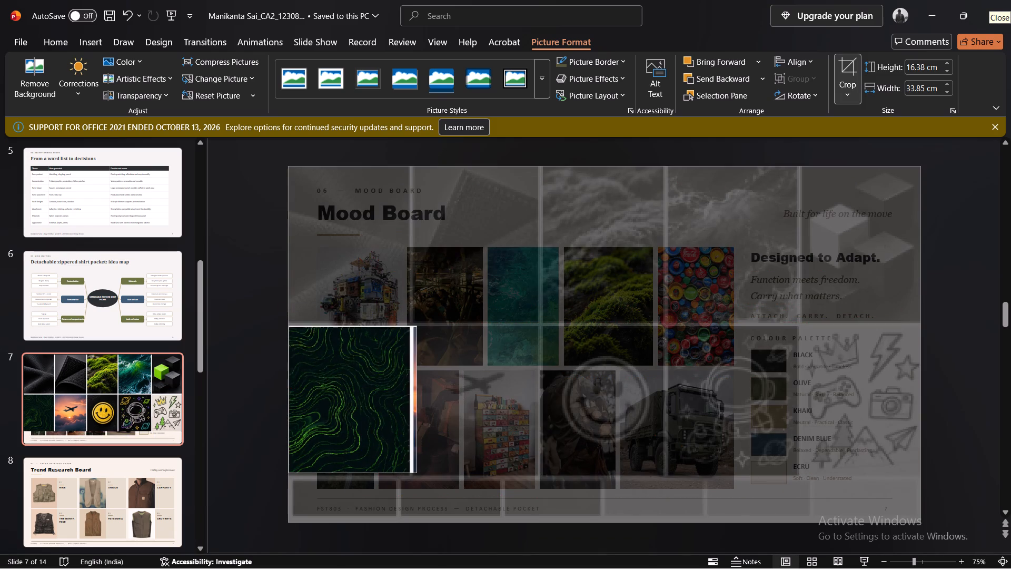
{"action": "left_click_drag", "start_coordinate": [415, 325], "coordinate": [411, 327]}
{"action": "key", "text": "Return"}
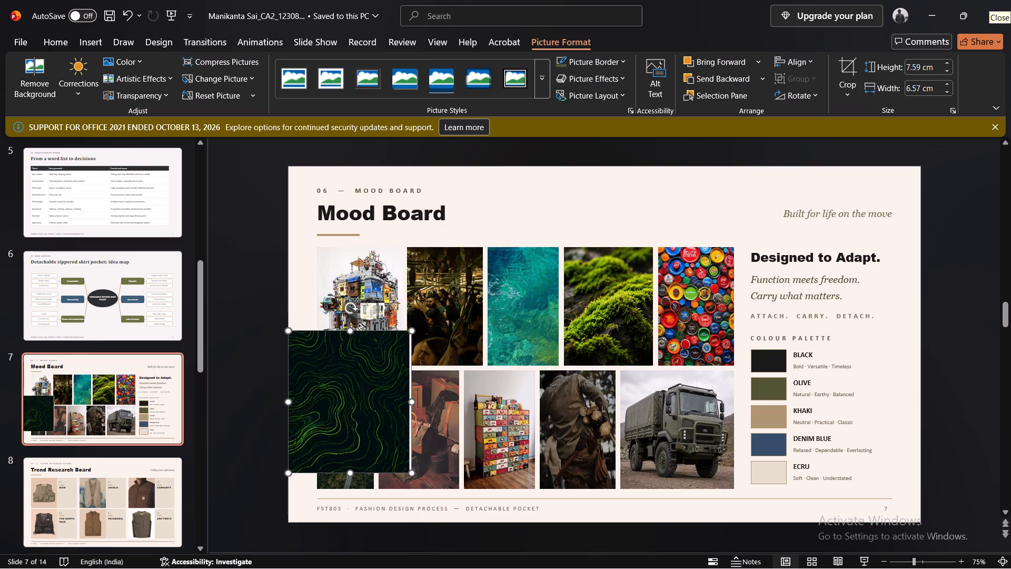
Move the contour-line picture off the slide's edge and crop its side to narrow it to about 5.25 cm.
{"action": "left_click_drag", "start_coordinate": [360, 386], "coordinate": [455, 409]}
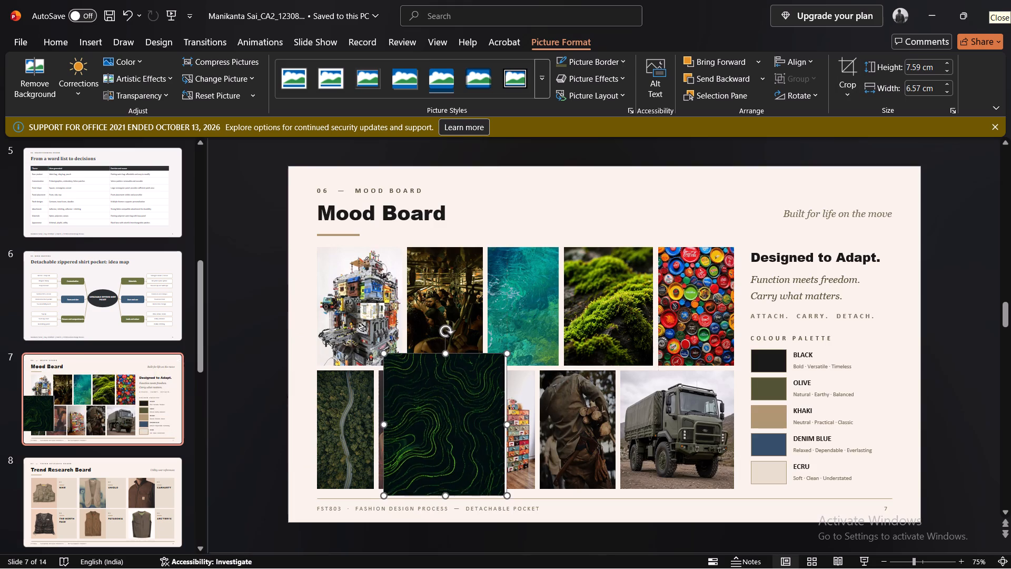
{"action": "left_click", "coordinate": [854, 65]}
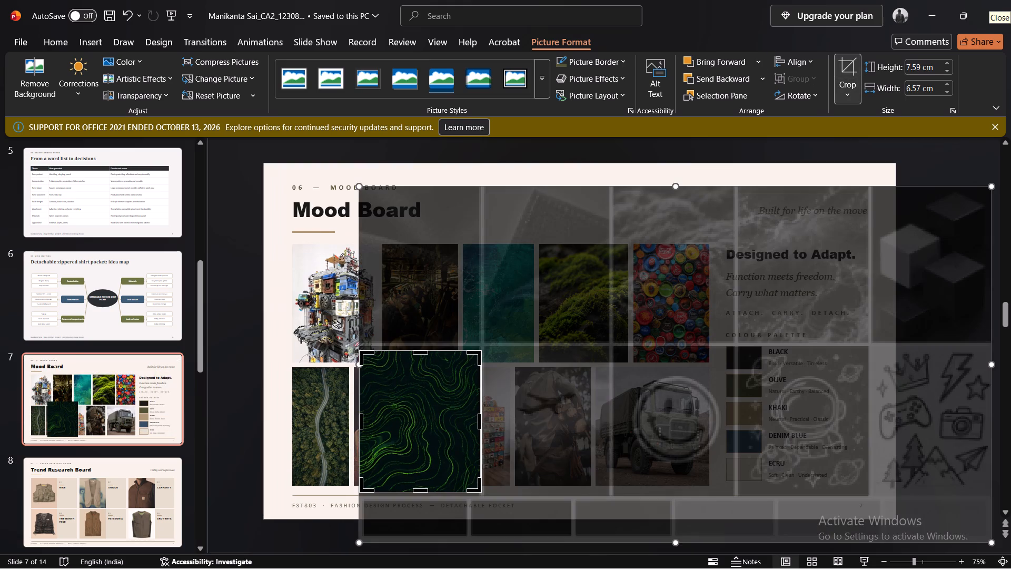
{"action": "left_click_drag", "start_coordinate": [481, 423], "coordinate": [481, 423]}
{"action": "left_click_drag", "start_coordinate": [481, 423], "coordinate": [465, 429]}
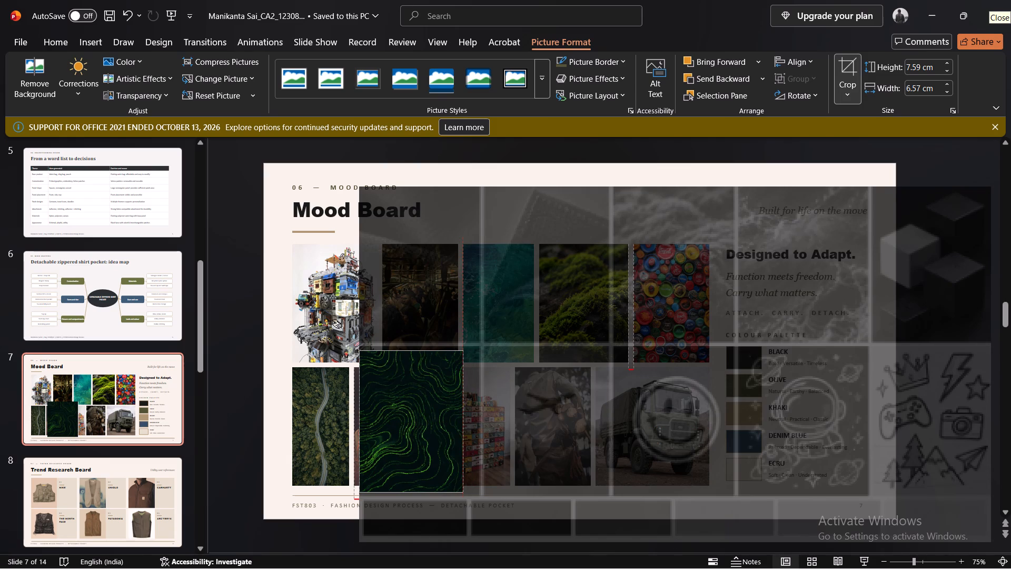
{"action": "left_click_drag", "start_coordinate": [465, 429], "coordinate": [465, 429]}
{"action": "left_click", "coordinate": [461, 424]}
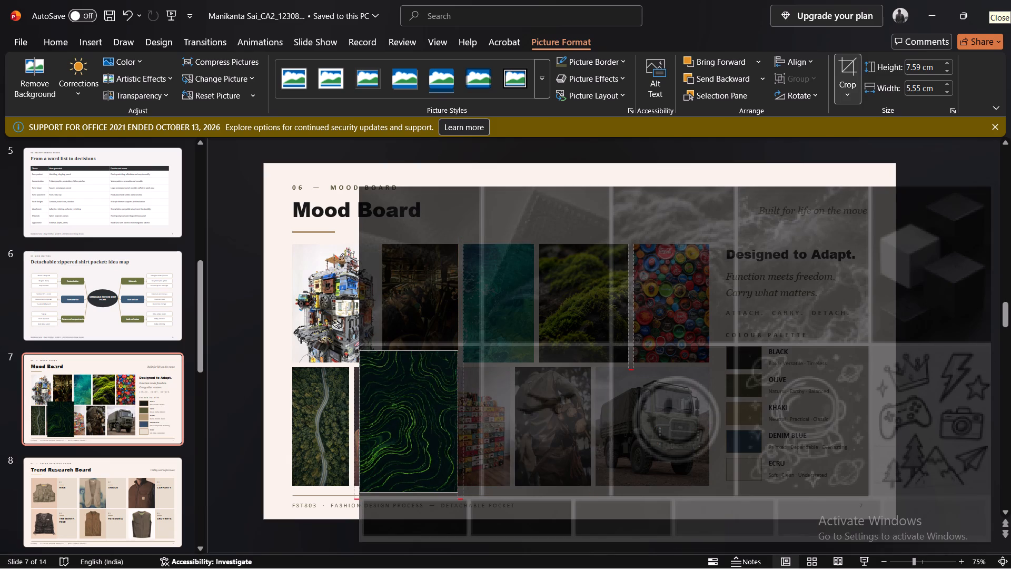
{"action": "key", "text": "Return"}
Place the contour-line picture over the brown-clothed figure photo beside the truck and shrink it to about 5.87 × 4.06 cm.
{"action": "left_click_drag", "start_coordinate": [415, 420], "coordinate": [538, 433]}
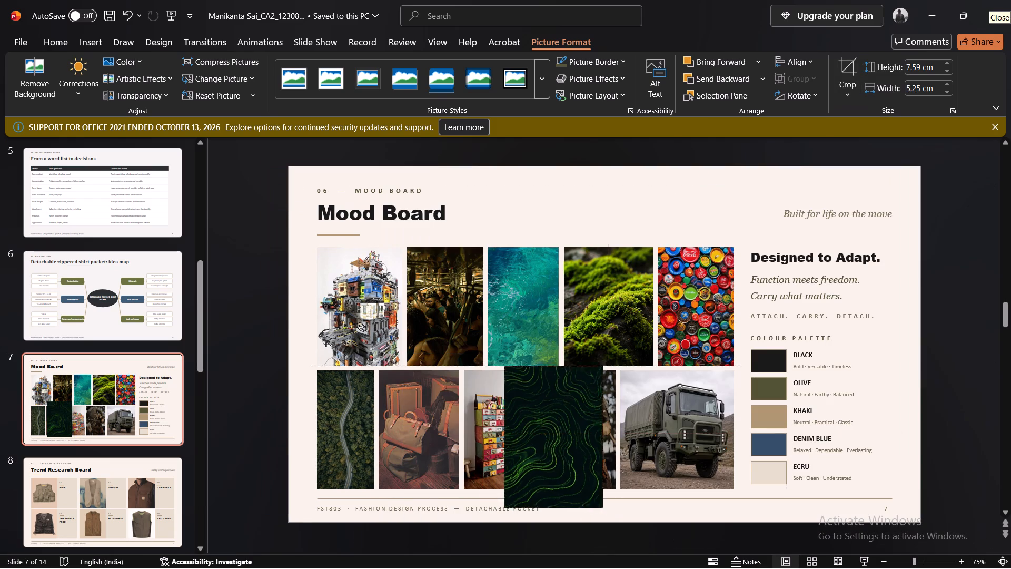
{"action": "left_click_drag", "start_coordinate": [538, 433], "coordinate": [570, 435]}
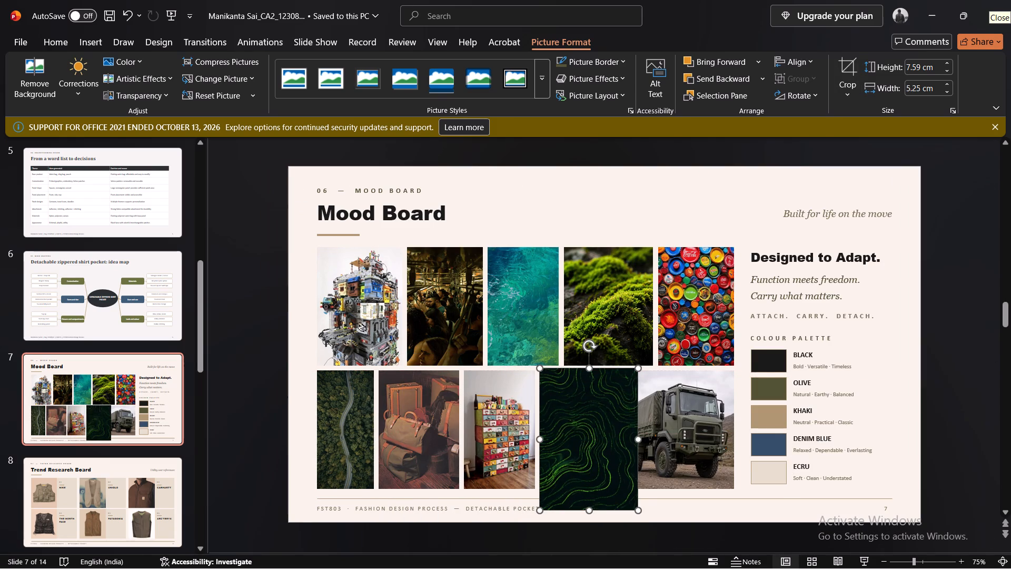
{"action": "left_click_drag", "start_coordinate": [639, 511], "coordinate": [604, 477]}
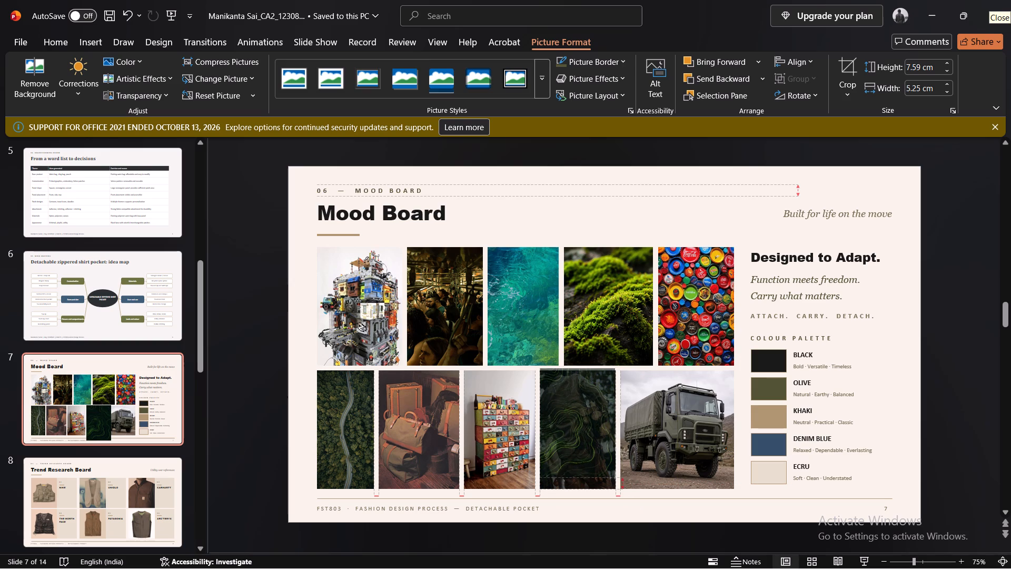
{"action": "left_click_drag", "start_coordinate": [604, 477], "coordinate": [606, 478]}
{"action": "left_click_drag", "start_coordinate": [584, 426], "coordinate": [561, 434]}
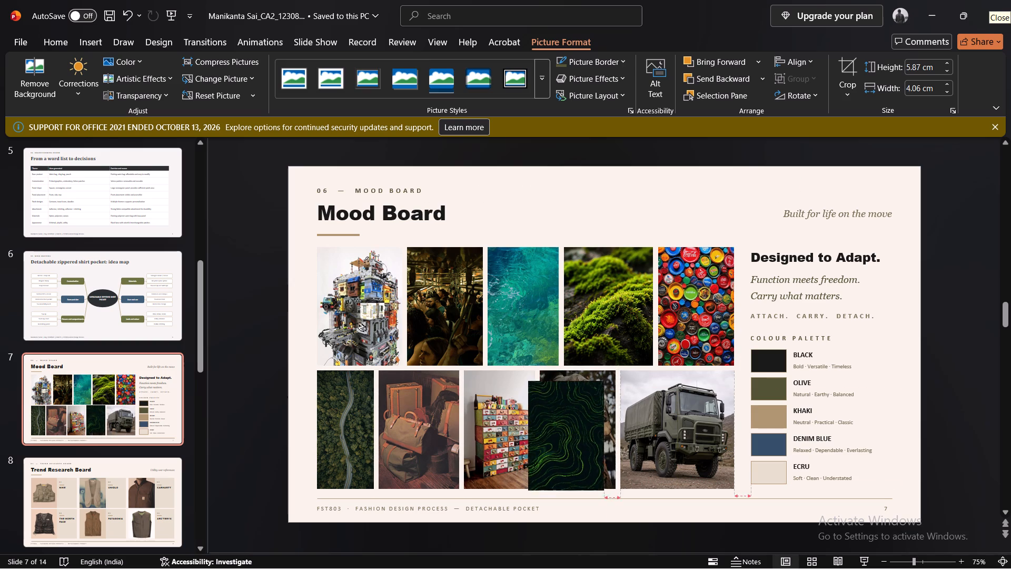
{"action": "left_click_drag", "start_coordinate": [561, 434], "coordinate": [593, 428]}
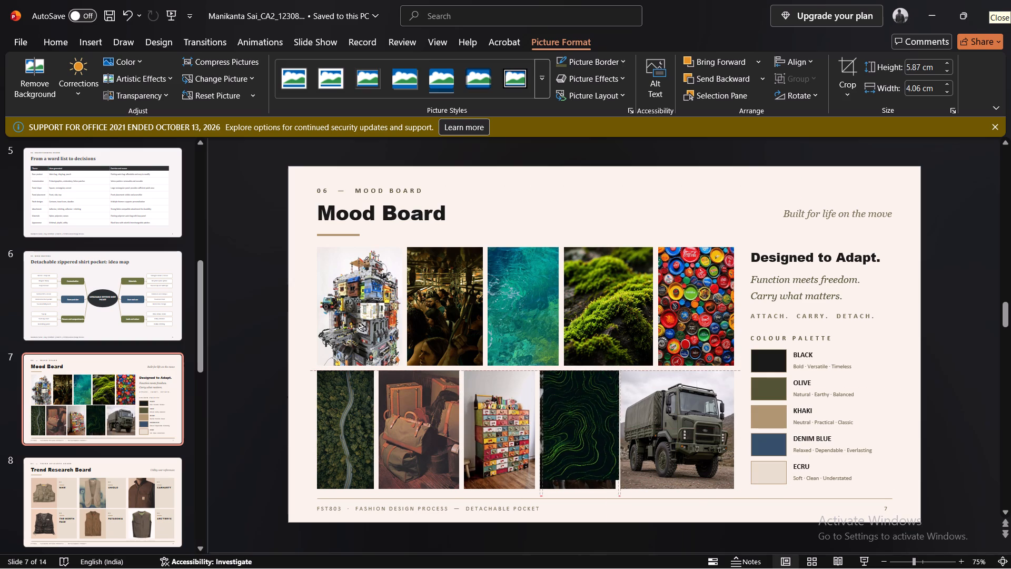
Move the contour-line picture aside and delete the brown-clothed figure photo beneath it.
{"action": "left_click_drag", "start_coordinate": [593, 428], "coordinate": [660, 422]}
{"action": "left_click", "coordinate": [592, 426]}
{"action": "key", "text": "BackSpace"}
Fit the contour-line picture into the empty slot between the drawer-cabinet and truck photos, stretching it to about 6.31 cm high.
{"action": "left_click_drag", "start_coordinate": [643, 428], "coordinate": [566, 435]}
{"action": "left_click_drag", "start_coordinate": [577, 483], "coordinate": [578, 487]}
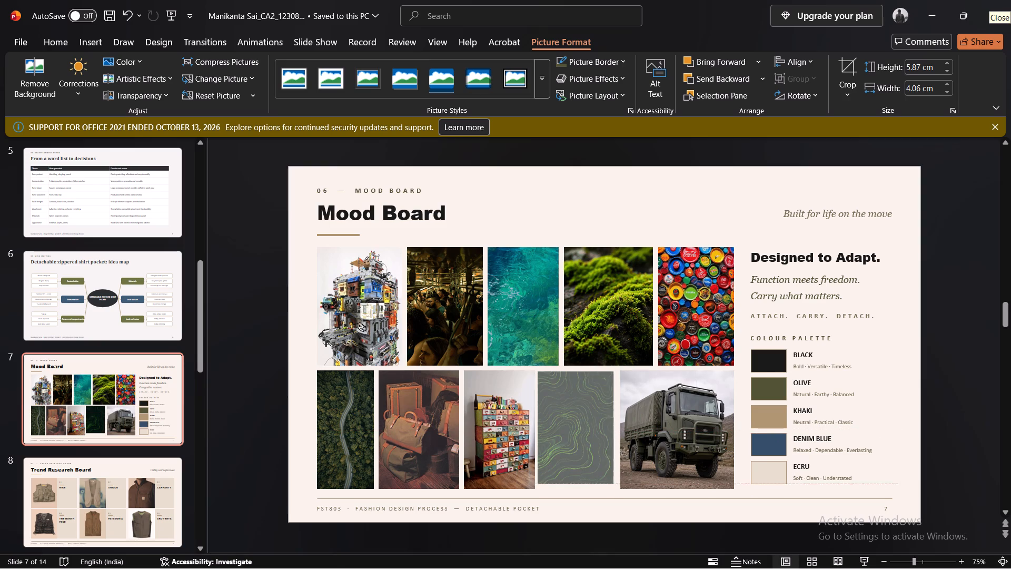
{"action": "left_click_drag", "start_coordinate": [578, 487], "coordinate": [579, 488]}
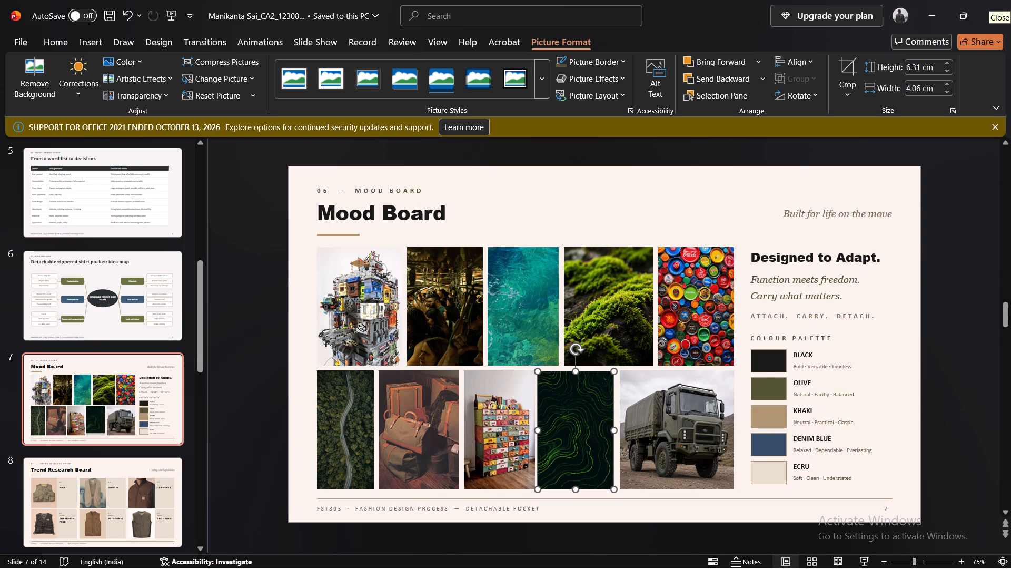
{"action": "left_click", "coordinate": [582, 456]}
{"action": "key", "text": "Right"}
{"action": "key", "text": "Right"}
{"action": "key", "text": "Right"}
{"action": "key", "text": "Right"}
{"action": "key", "text": "Right"}
{"action": "key", "text": "Right"}
{"action": "key", "text": "Left"}
{"action": "key", "text": "Left"}
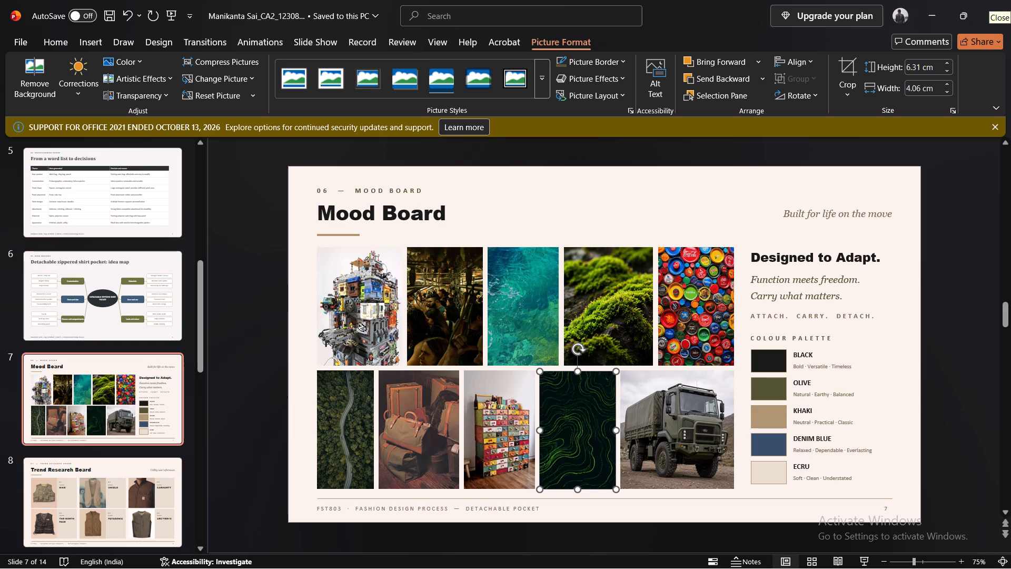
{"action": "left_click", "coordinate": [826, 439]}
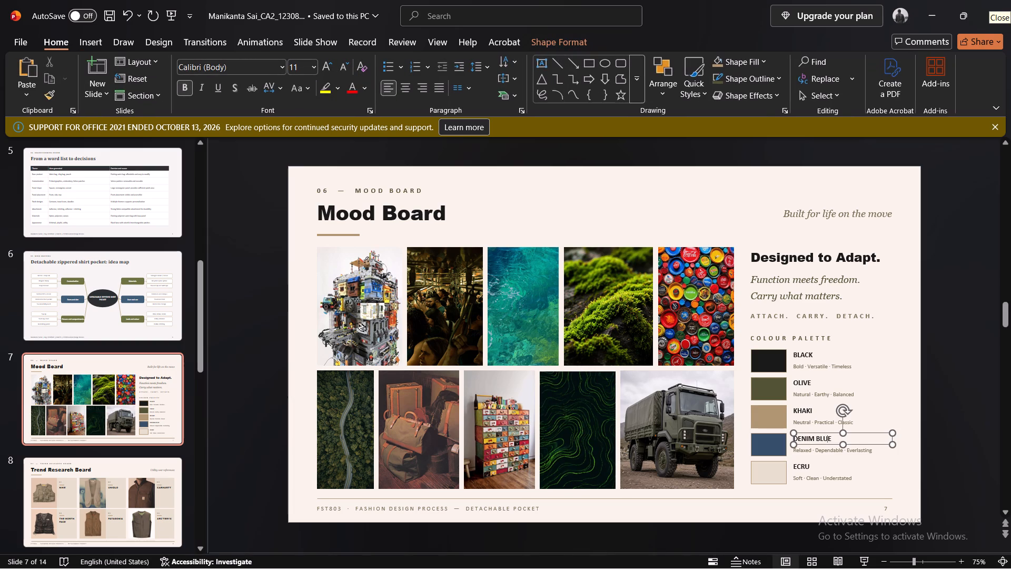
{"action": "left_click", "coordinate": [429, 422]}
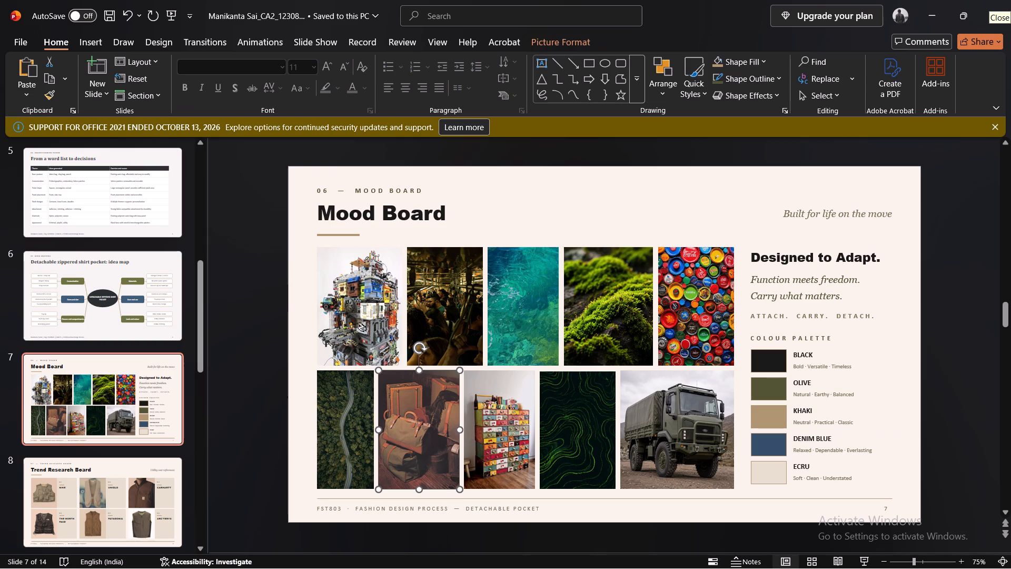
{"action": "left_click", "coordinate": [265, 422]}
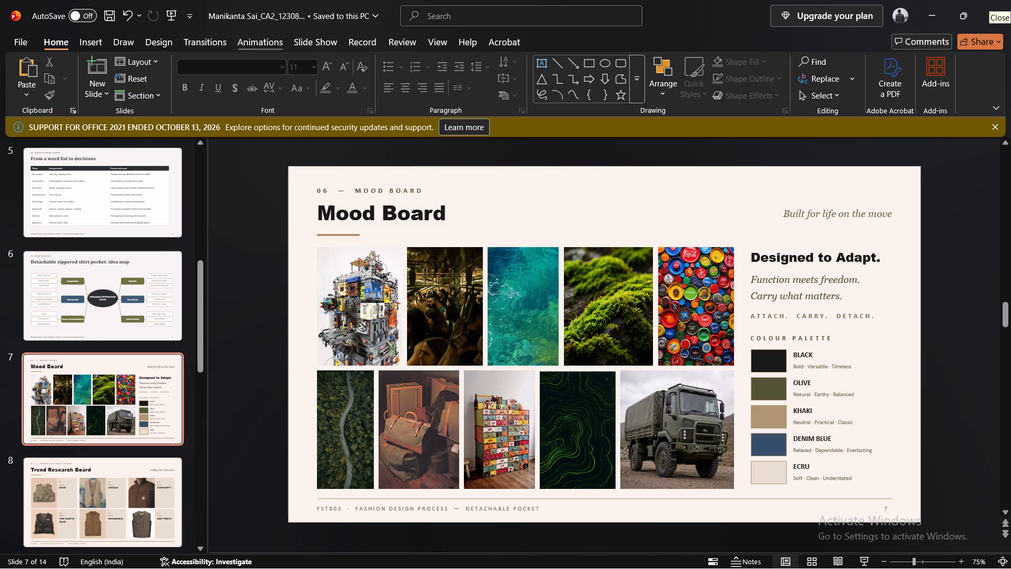
Insert the Dark Neon Modular Adventure moodboard PNG from Downloads onto the Mood Board slide again.
{"action": "left_click", "coordinate": [97, 46]}
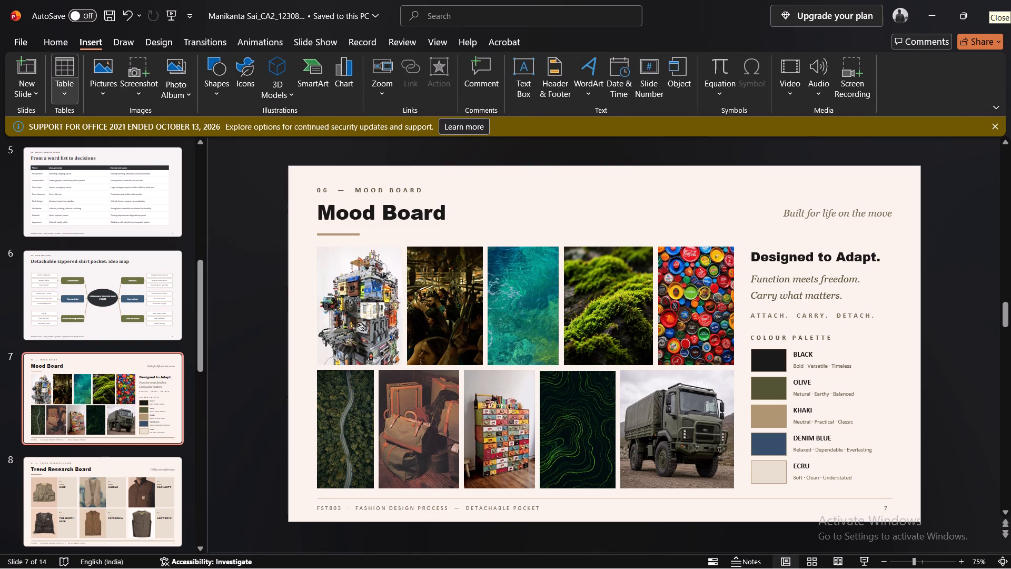
{"action": "left_click", "coordinate": [98, 95]}
{"action": "left_click", "coordinate": [121, 135]}
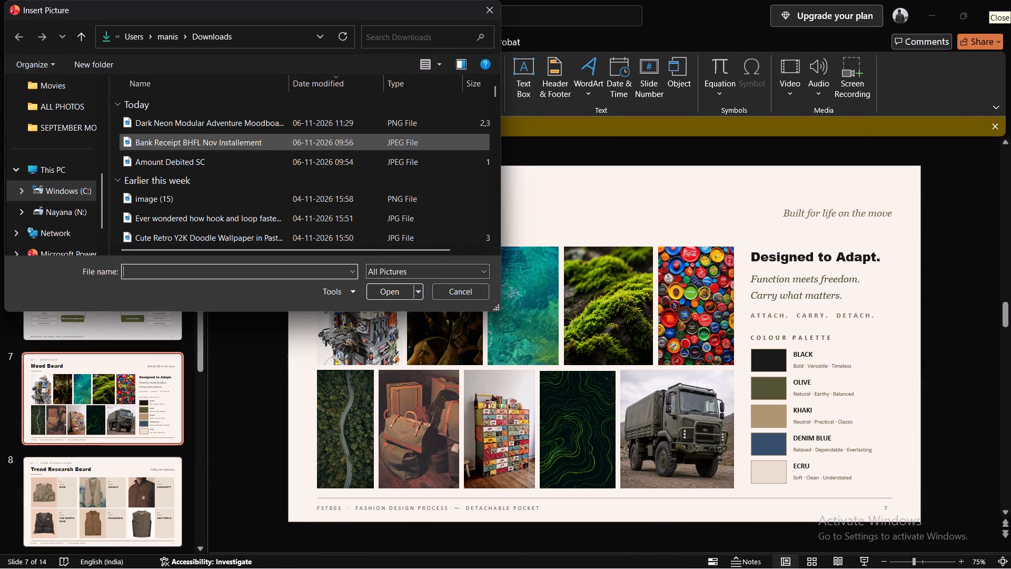
{"action": "double_click", "coordinate": [222, 126]}
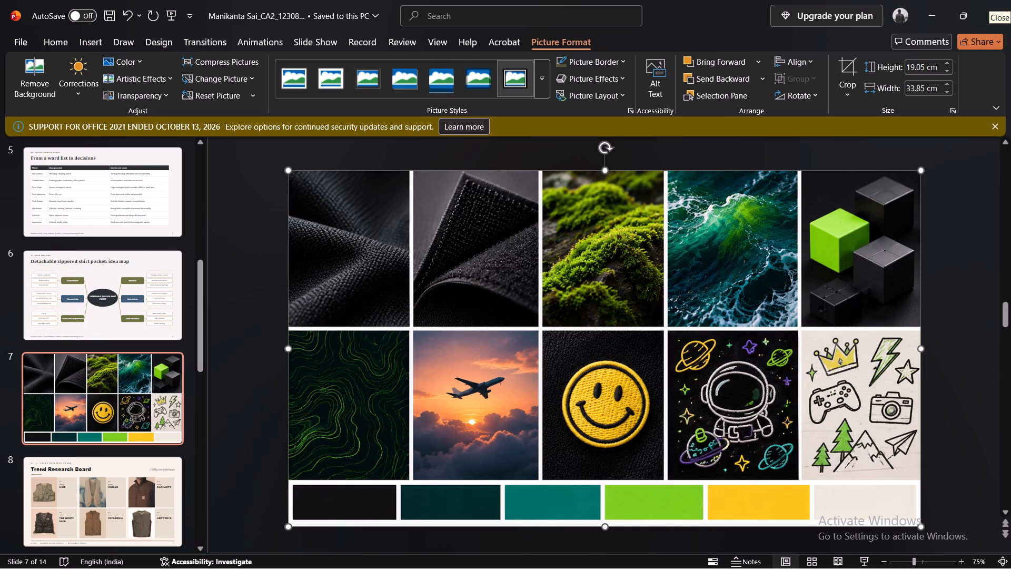
Crop the inserted collage down to the airplane-at-sunset tile, about 7.65 cm high and 5.22 cm wide.
{"action": "left_click", "coordinate": [845, 62]}
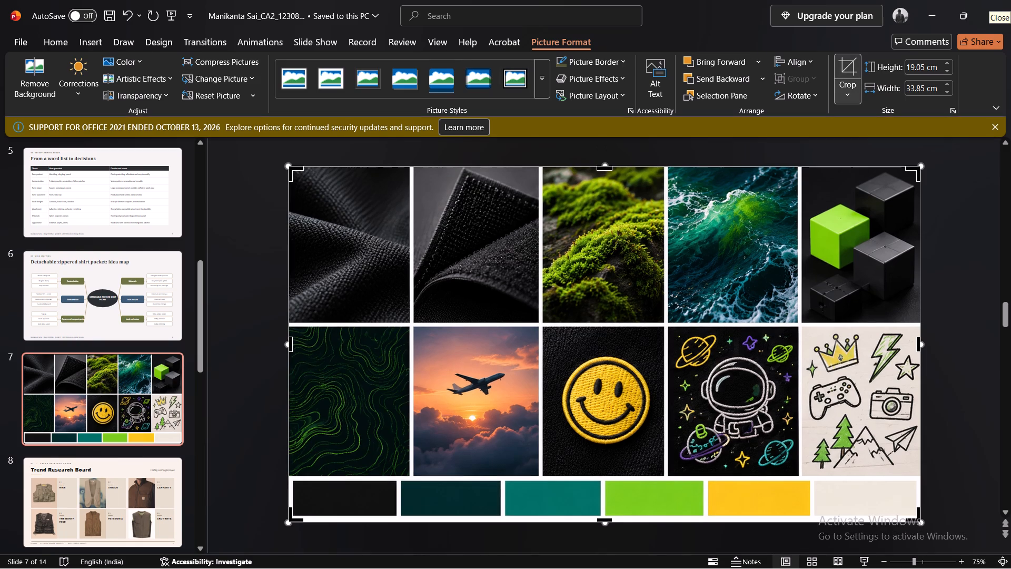
{"action": "left_click_drag", "start_coordinate": [919, 172], "coordinate": [533, 344]}
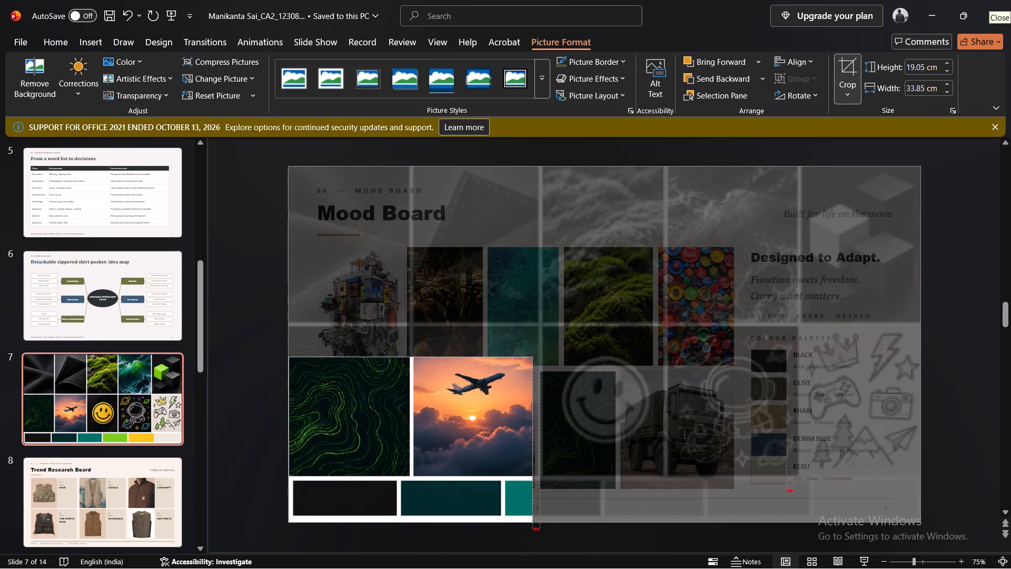
{"action": "left_click_drag", "start_coordinate": [533, 344], "coordinate": [542, 328]}
{"action": "left_click_drag", "start_coordinate": [290, 427], "coordinate": [410, 421]}
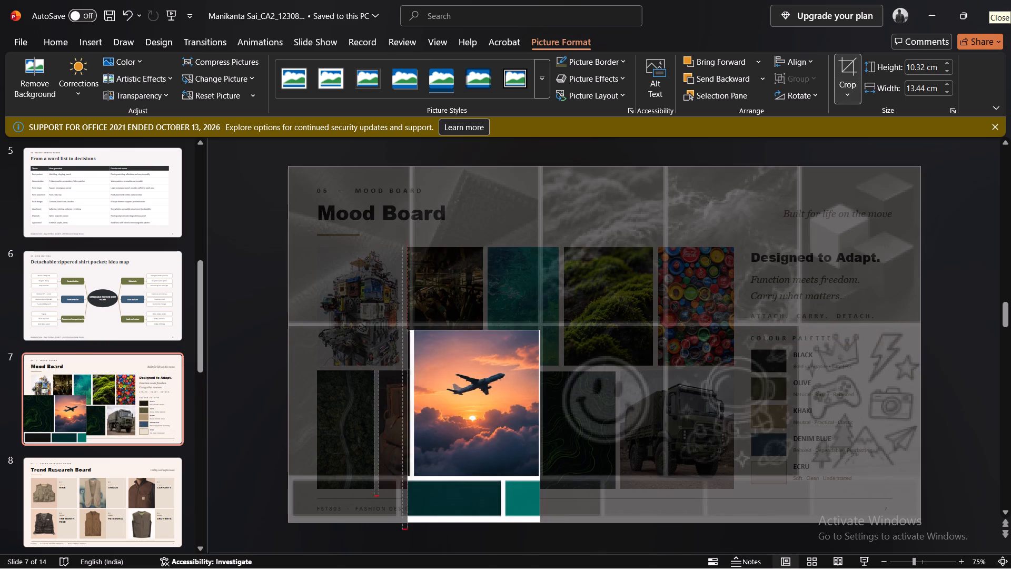
{"action": "left_click_drag", "start_coordinate": [410, 421], "coordinate": [415, 421]}
{"action": "left_click_drag", "start_coordinate": [478, 519], "coordinate": [475, 489]}
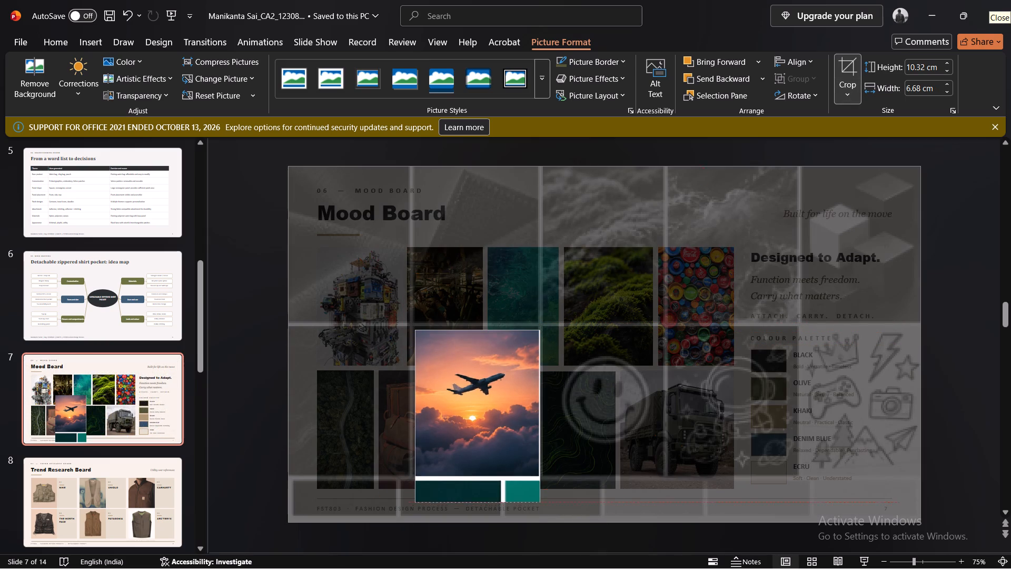
{"action": "left_click_drag", "start_coordinate": [475, 489], "coordinate": [477, 474]}
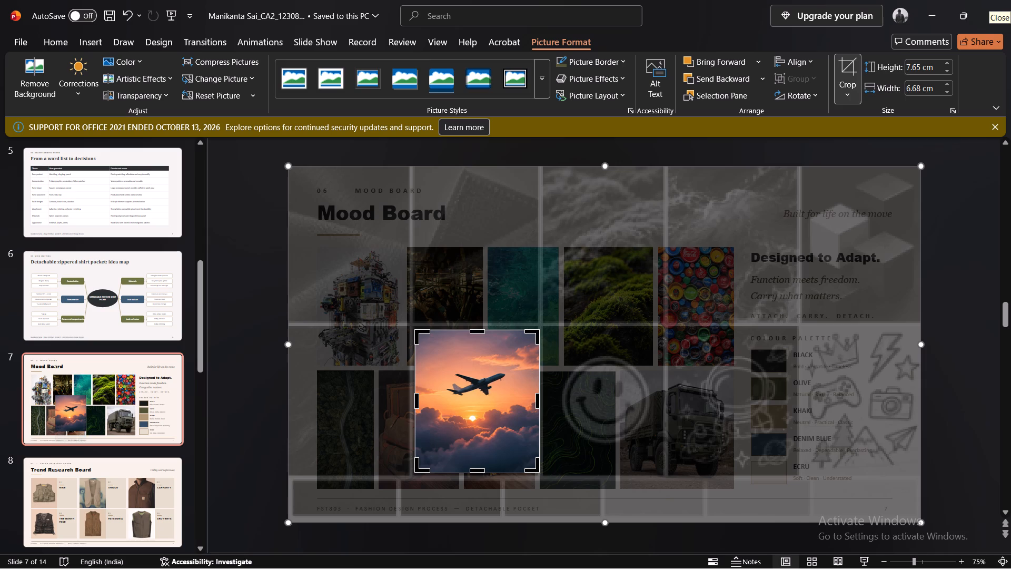
{"action": "left_click_drag", "start_coordinate": [418, 403], "coordinate": [433, 401]}
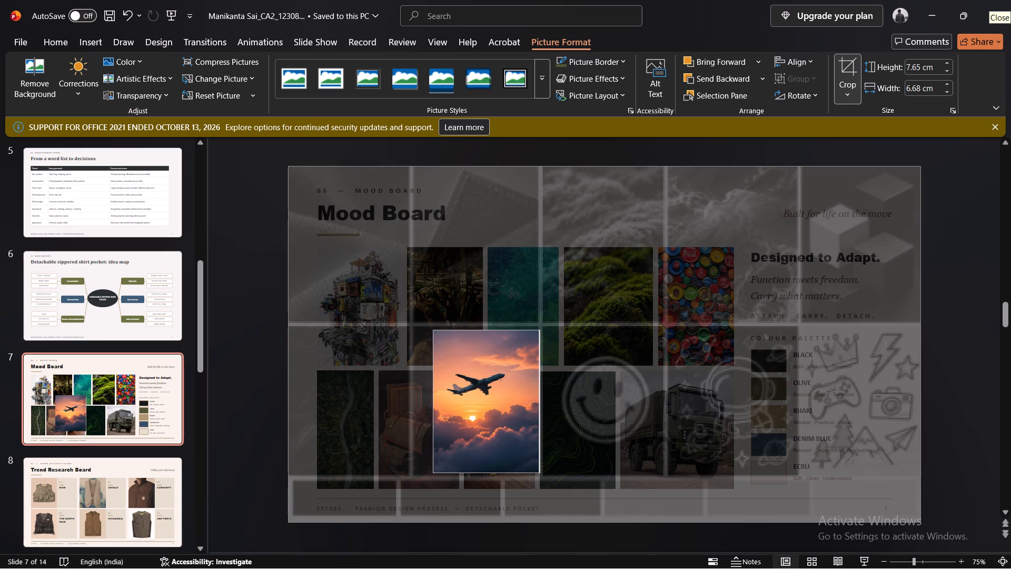
{"action": "left_click_drag", "start_coordinate": [433, 401], "coordinate": [435, 401]}
{"action": "left_click_drag", "start_coordinate": [536, 398], "coordinate": [530, 398]}
{"action": "key", "text": "Return"}
Place the airplane picture over the brown photo between the forest-road and drawer-cabinet photos and shrink it to match that photo.
{"action": "left_click_drag", "start_coordinate": [495, 403], "coordinate": [366, 451]}
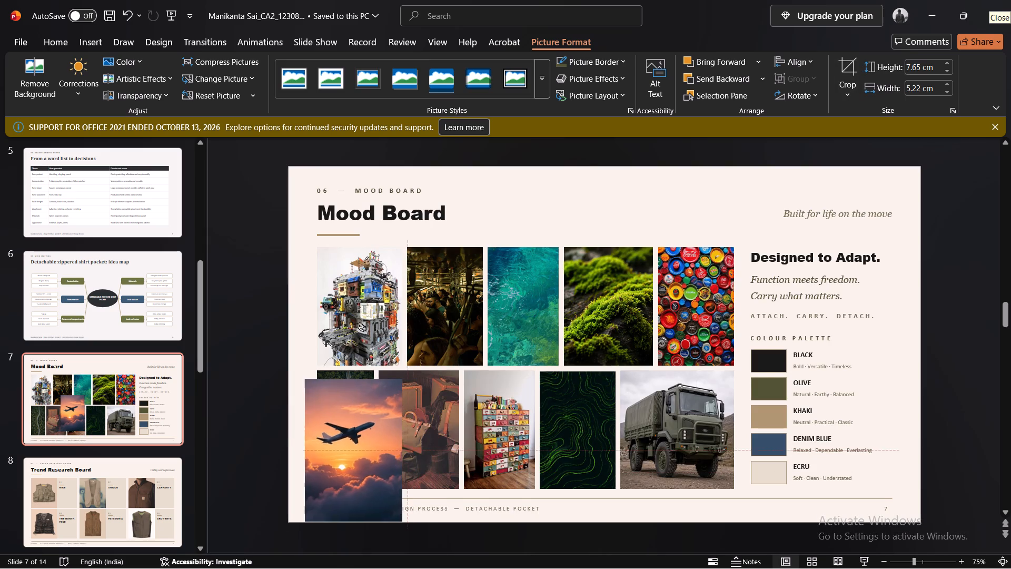
{"action": "left_click_drag", "start_coordinate": [366, 451], "coordinate": [378, 445]}
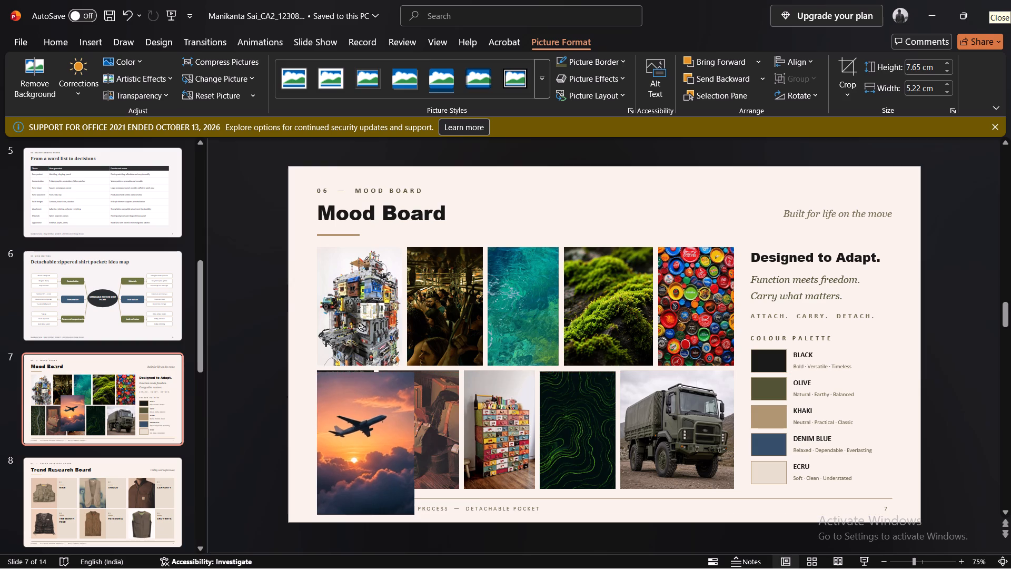
{"action": "left_click_drag", "start_coordinate": [378, 445], "coordinate": [378, 442]}
{"action": "left_click_drag", "start_coordinate": [415, 510], "coordinate": [391, 478]}
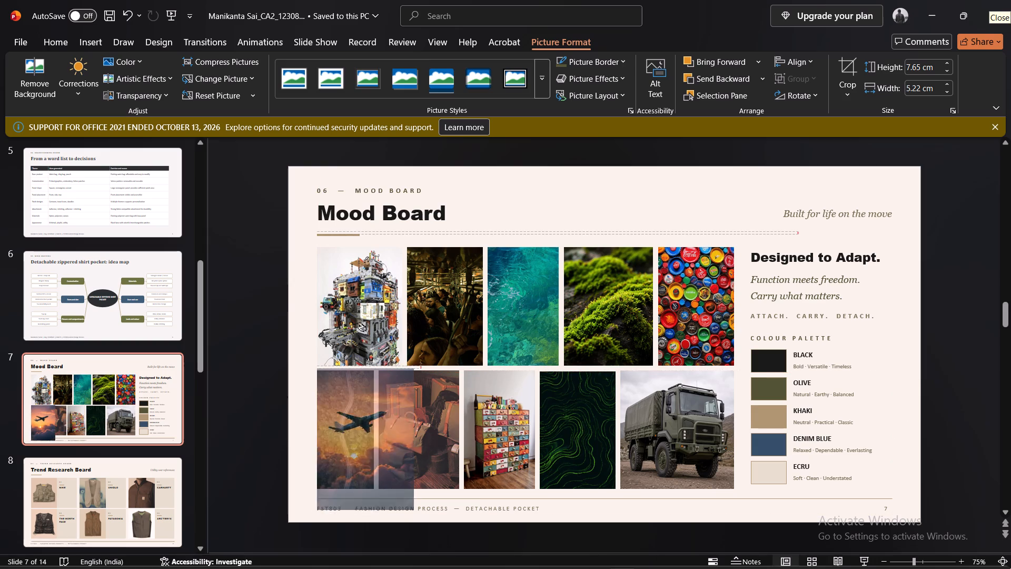
{"action": "left_click_drag", "start_coordinate": [391, 478], "coordinate": [398, 489]}
{"action": "left_click_drag", "start_coordinate": [353, 440], "coordinate": [413, 443]}
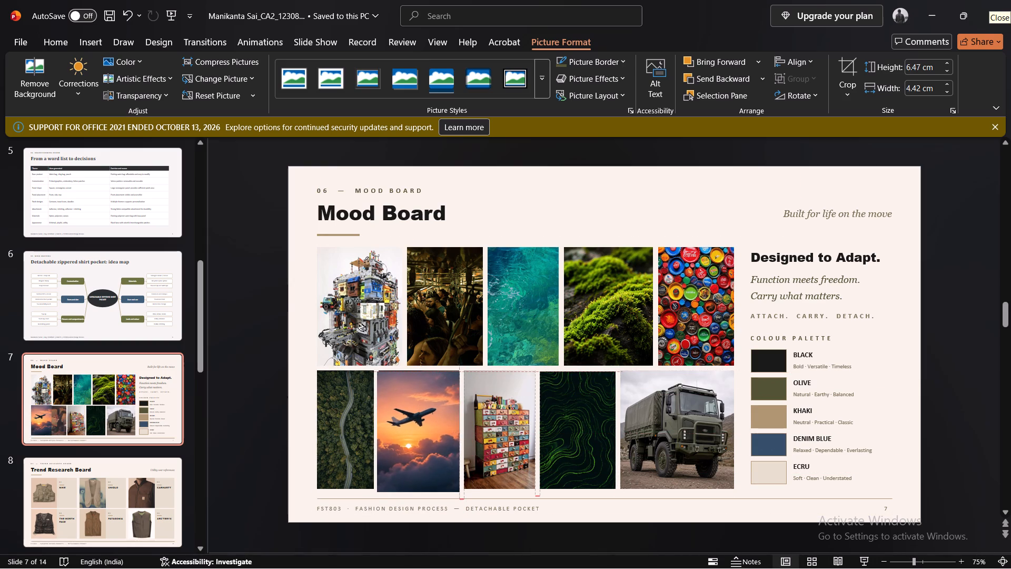
{"action": "left_click_drag", "start_coordinate": [413, 443], "coordinate": [414, 443]}
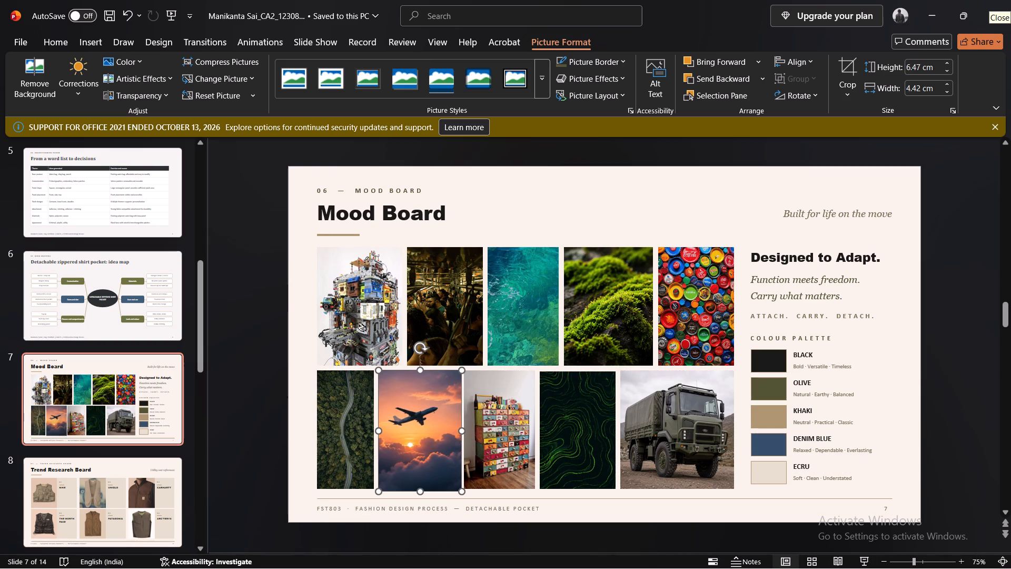
{"action": "left_click_drag", "start_coordinate": [461, 488], "coordinate": [462, 486]}
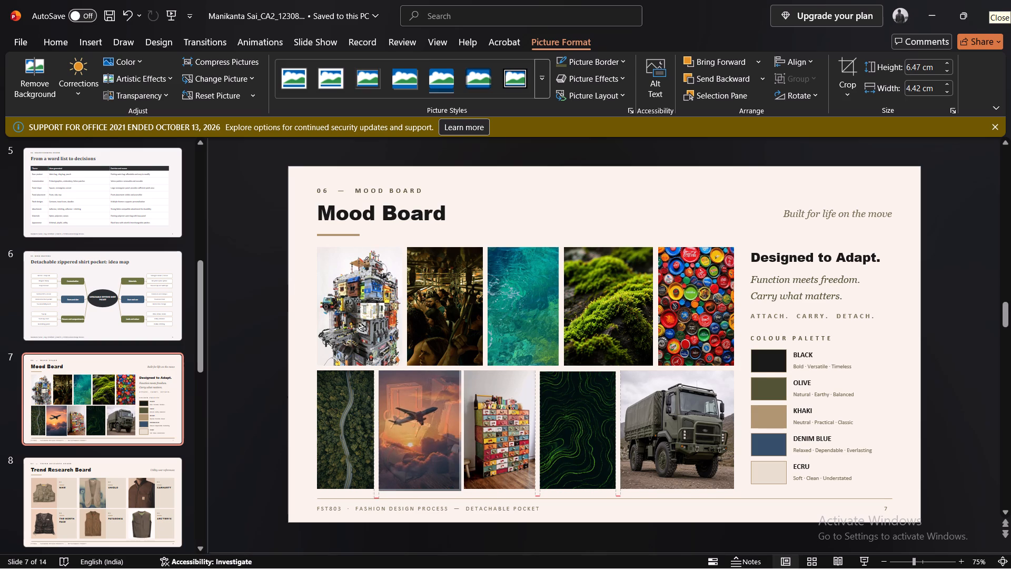
{"action": "left_click_drag", "start_coordinate": [462, 486], "coordinate": [459, 483]}
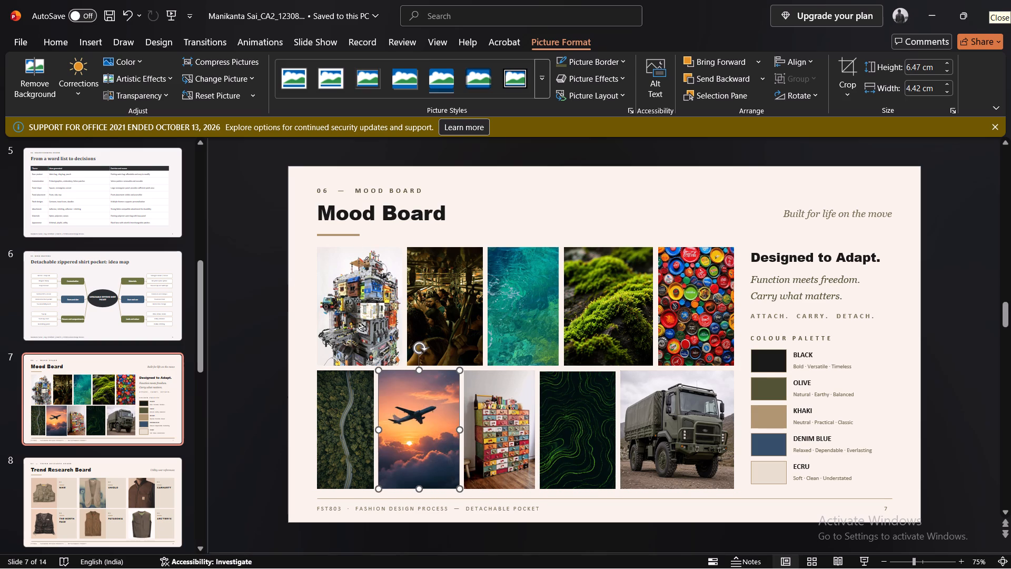
Move the airplane picture aside and delete the brown photo beneath it.
{"action": "left_click_drag", "start_coordinate": [442, 457], "coordinate": [390, 455]}
{"action": "left_click", "coordinate": [445, 445]}
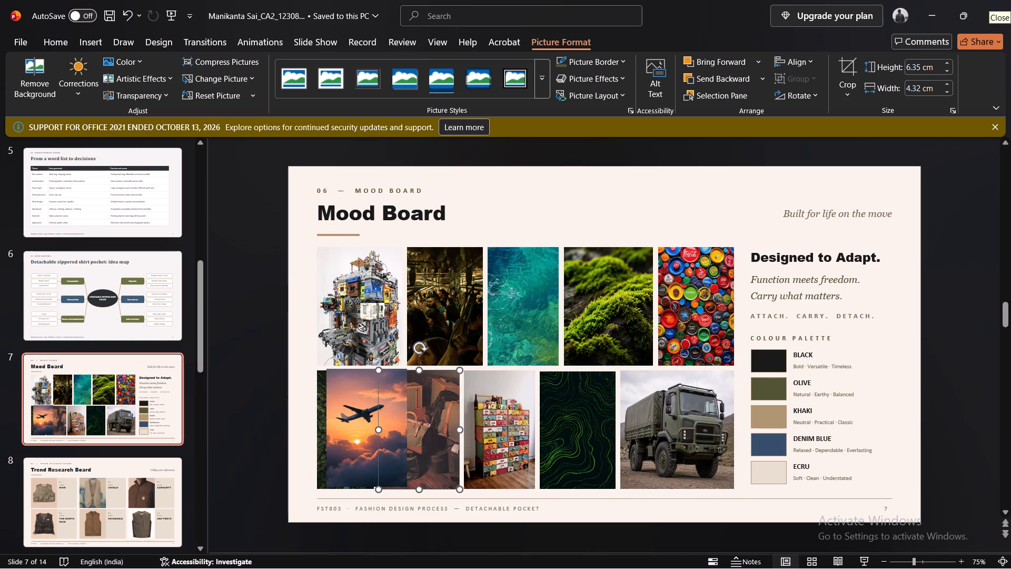
{"action": "key", "text": "BackSpace"}
Nudge the airplane picture into the empty slot between the forest-road and drawer-cabinet photos, aligned with the row and evenly spaced.
{"action": "left_click", "coordinate": [366, 421]}
{"action": "key", "text": "Down"}
{"action": "key", "text": "Down"}
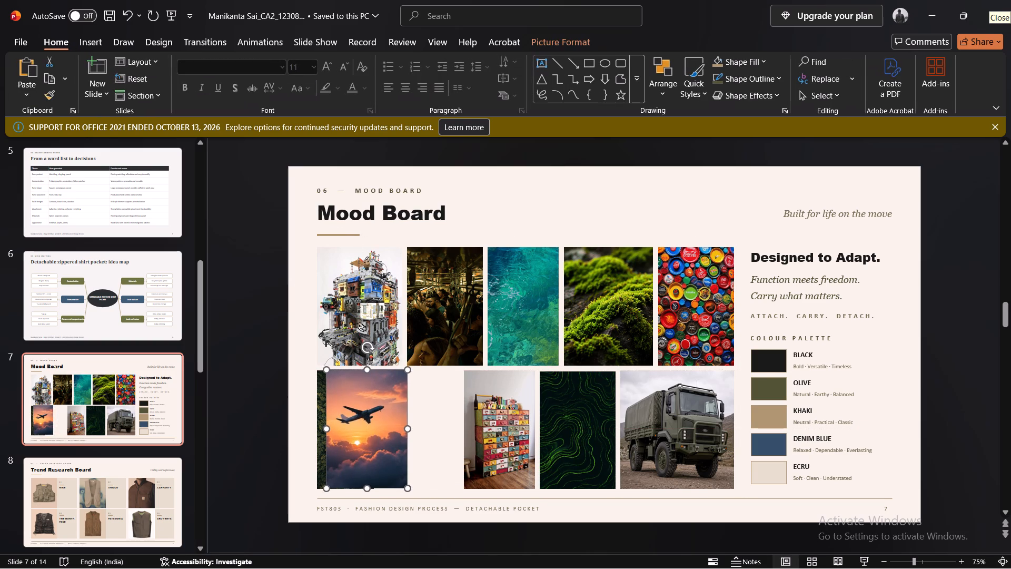
{"action": "key", "text": "Down"}
{"action": "key", "text": "Down"}
{"action": "key", "text": "Right"}
{"action": "key", "text": "Right"}
{"action": "key", "text": "Right"}
{"action": "key", "text": "Right"}
{"action": "key", "text": "Right"}
{"action": "key", "text": "Right"}
{"action": "key", "text": "Right"}
{"action": "key", "text": "Right"}
{"action": "key", "text": "Right"}
{"action": "key", "text": "Right"}
{"action": "key", "text": "Right"}
{"action": "key", "text": "Right"}
{"action": "key", "text": "Right"}
{"action": "key", "text": "Right"}
{"action": "key", "text": "Right"}
{"action": "key", "text": "Right"}
{"action": "key", "text": "Right"}
{"action": "key", "text": "Right"}
{"action": "key", "text": "Right"}
{"action": "key", "text": "Right"}
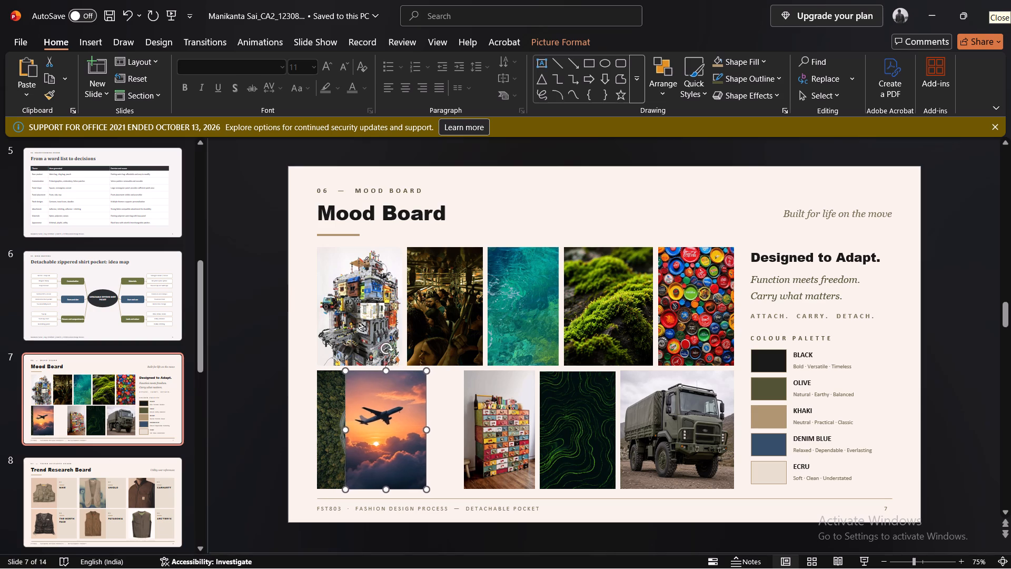
{"action": "key", "text": "Right"}
{"action": "key", "text": "Left"}
{"action": "key", "text": "Left"}
{"action": "key", "text": "Left"}
{"action": "key", "text": "Left"}
{"action": "key", "text": "Left"}
{"action": "key", "text": "Left"}
{"action": "key", "text": "Left"}
{"action": "key", "text": "Left"}
{"action": "key", "text": "Left"}
{"action": "key", "text": "Left"}
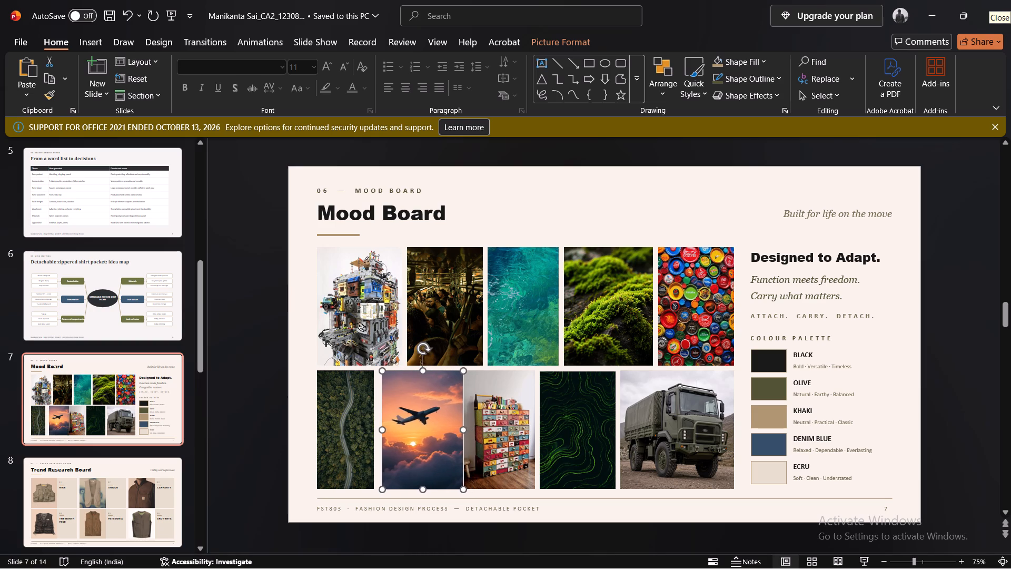
{"action": "key", "text": "Left"}
{"action": "key", "text": "Left"}
{"action": "key", "text": "Left"}
{"action": "key", "text": "Left"}
{"action": "key", "text": "Left"}
{"action": "key", "text": "Left"}
{"action": "key", "text": "Left"}
{"action": "key", "text": "Left"}
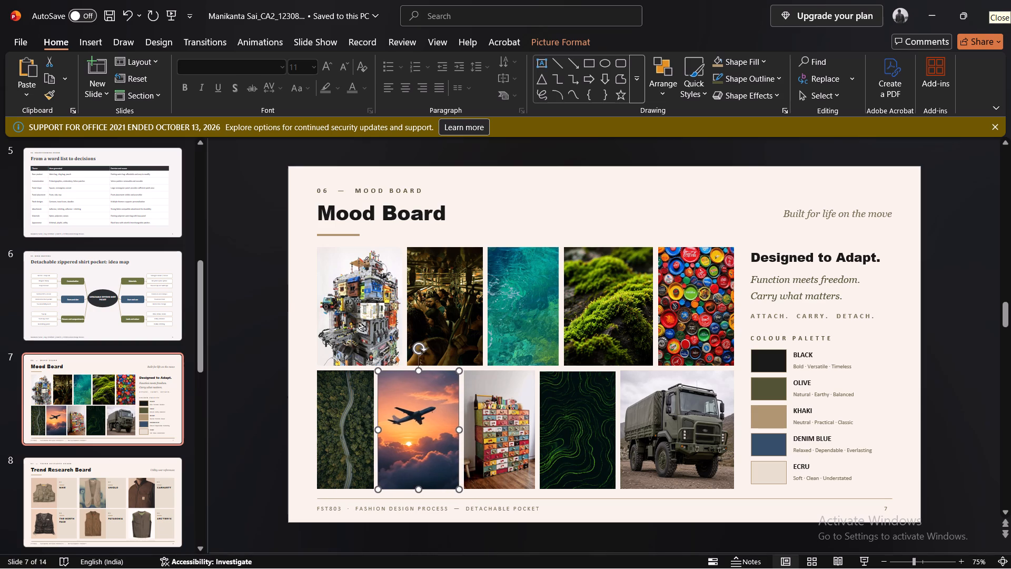
{"action": "key", "text": "Right"}
{"action": "left_click", "coordinate": [542, 212]}
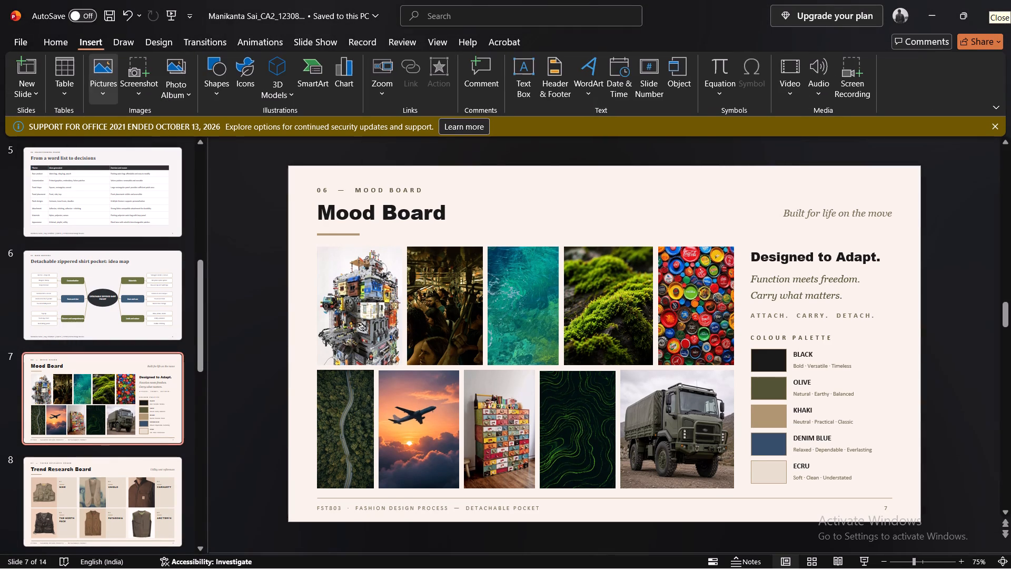
{"action": "left_click", "coordinate": [103, 83]}
{"action": "left_click", "coordinate": [127, 125]}
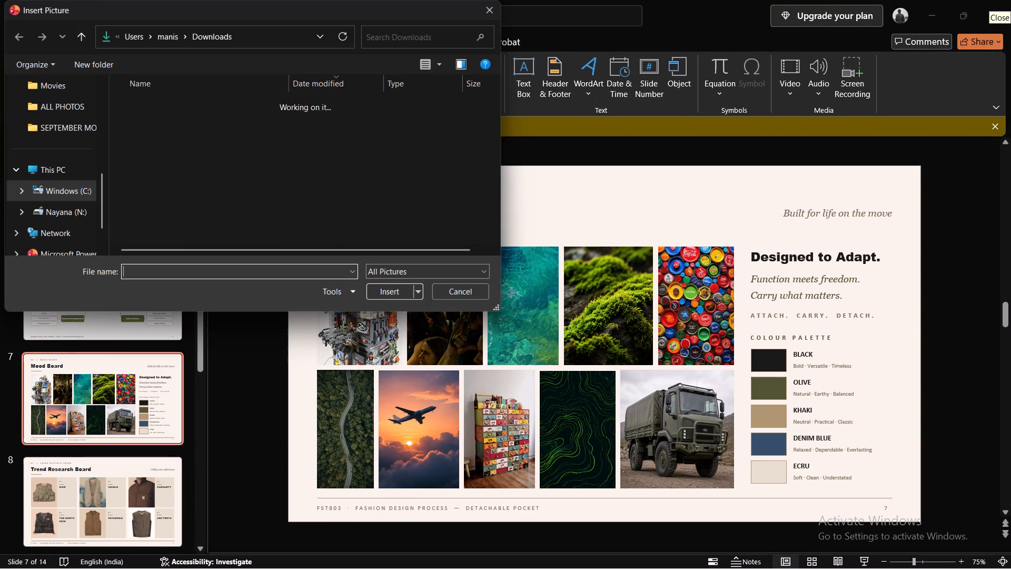
{"action": "double_click", "coordinate": [202, 121]}
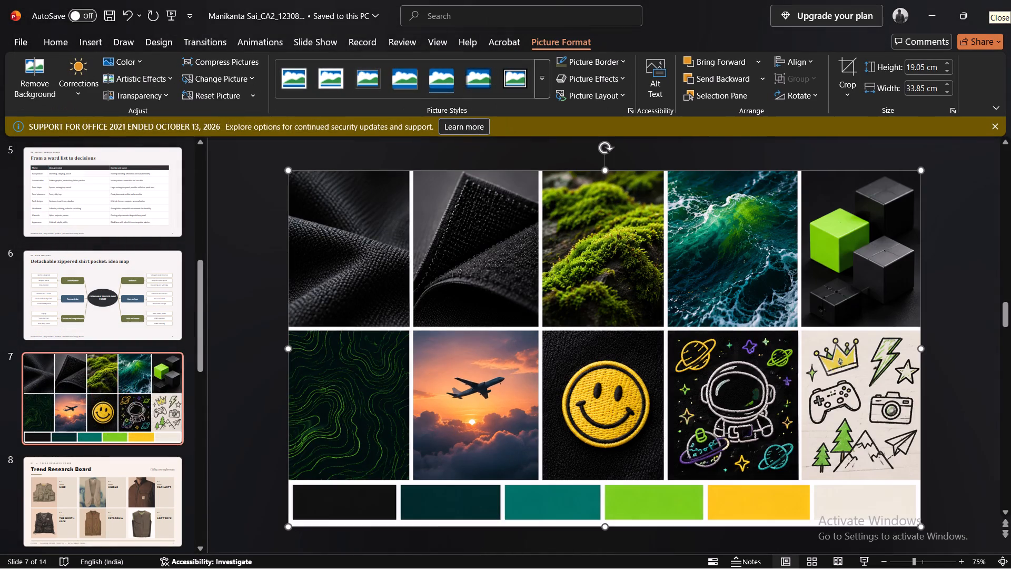
Crop the inserted collage down to the crown, gamepad and camera doodle tile, about 7.75 cm high and 6.34 cm wide.
{"action": "left_click", "coordinate": [848, 57]}
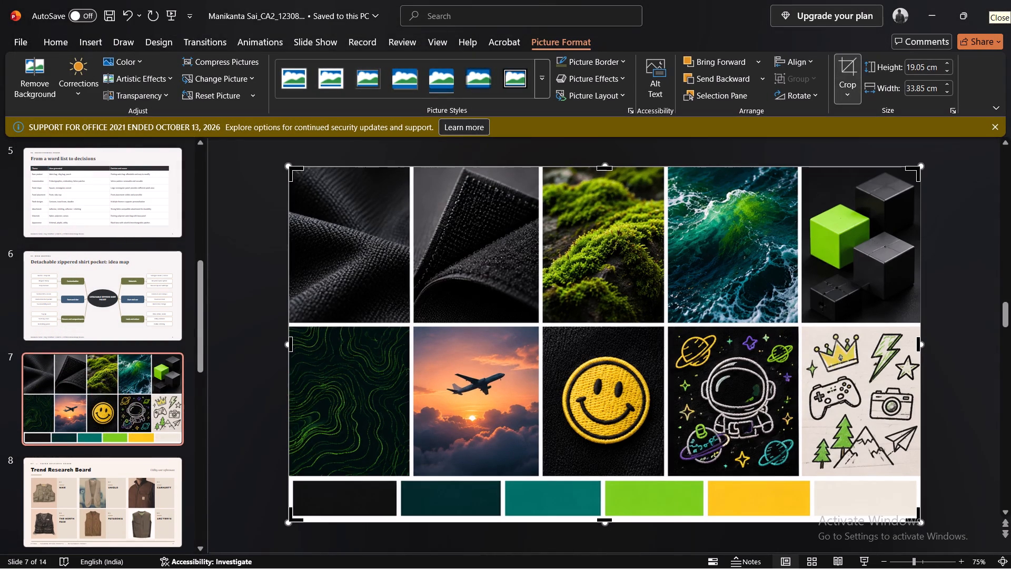
{"action": "left_click_drag", "start_coordinate": [290, 168], "coordinate": [818, 327]}
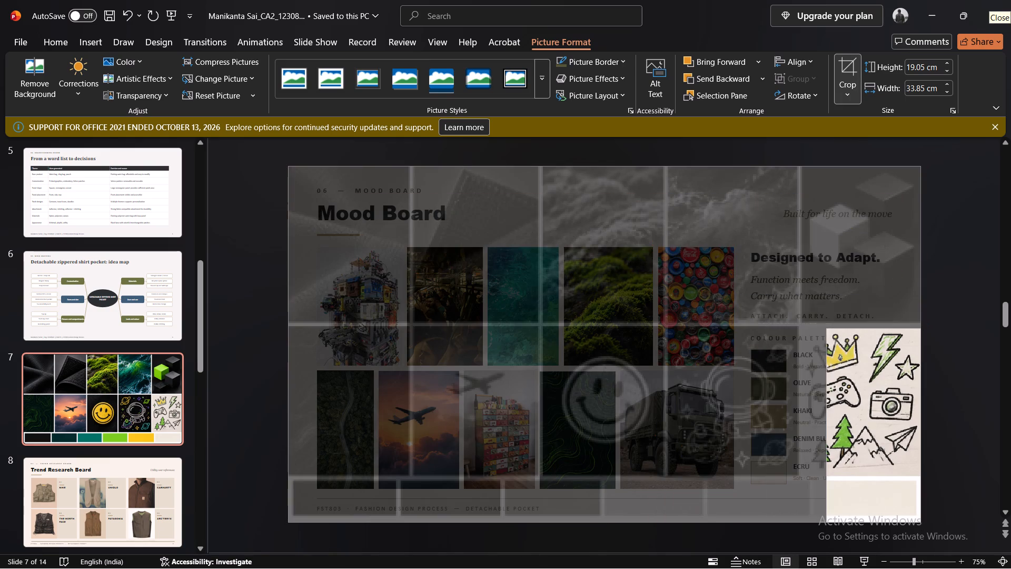
{"action": "left_click_drag", "start_coordinate": [818, 327], "coordinate": [802, 326]}
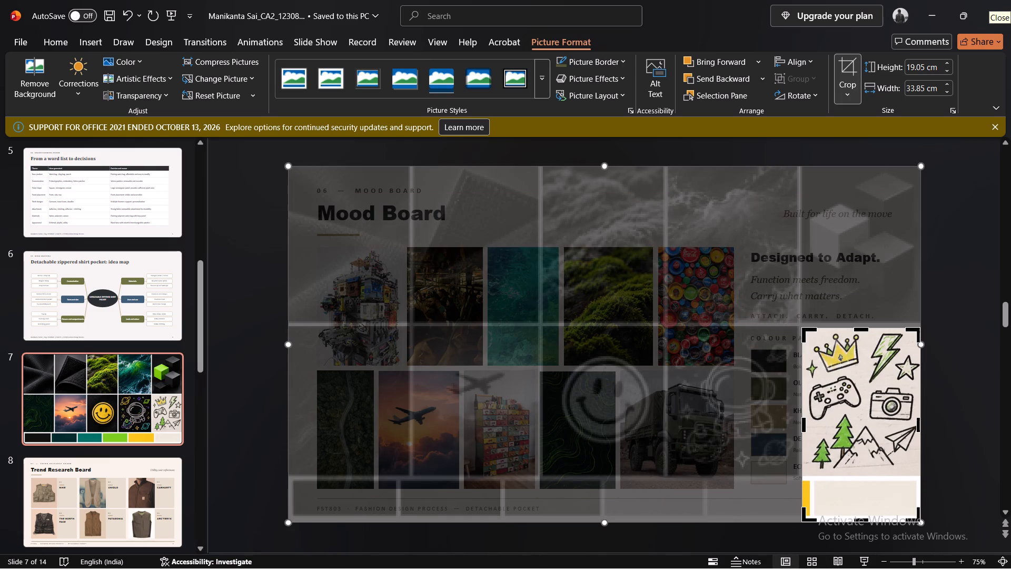
{"action": "left_click_drag", "start_coordinate": [860, 520], "coordinate": [861, 499]}
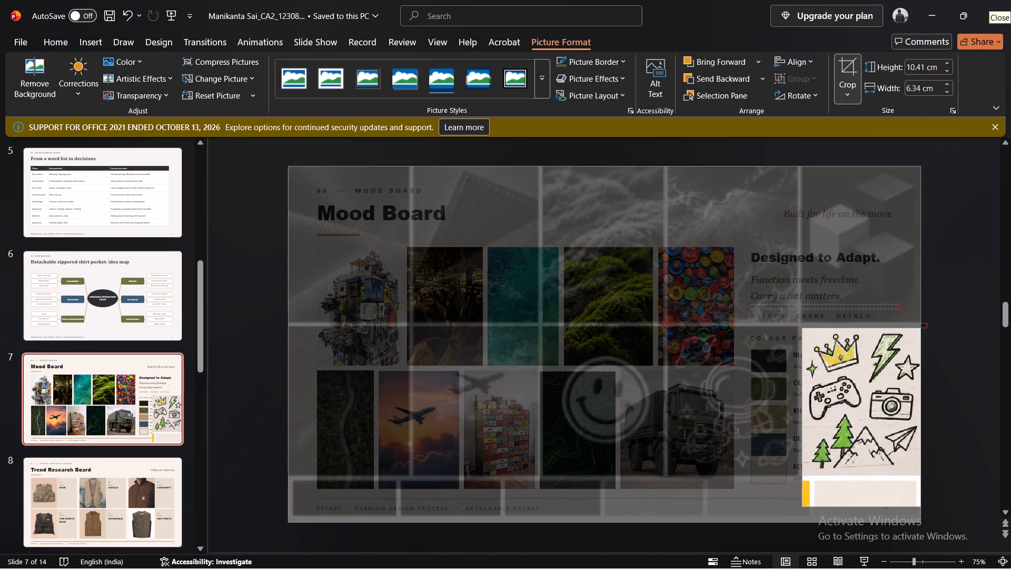
{"action": "left_click_drag", "start_coordinate": [861, 499], "coordinate": [860, 474]}
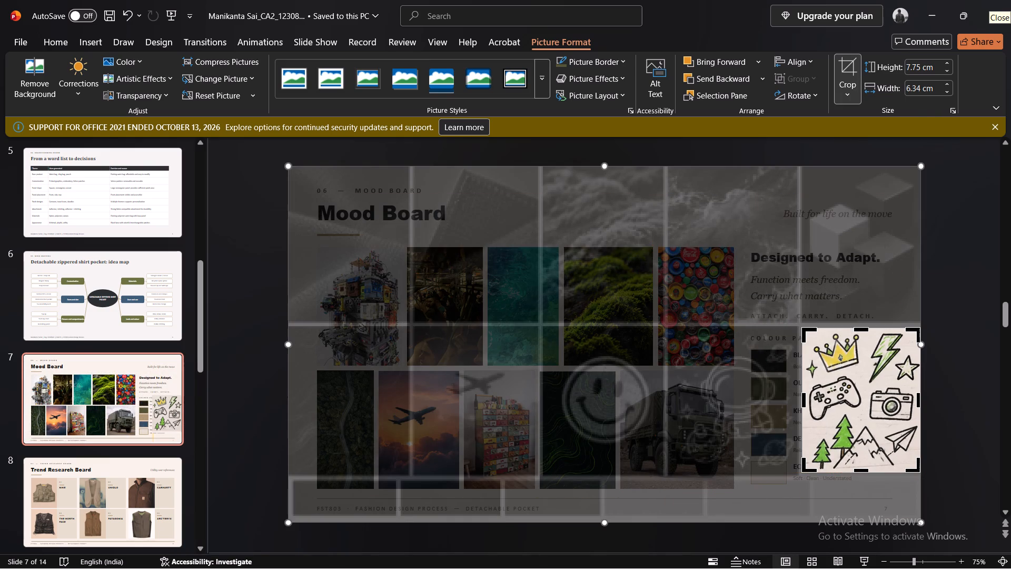
{"action": "key", "text": "Return"}
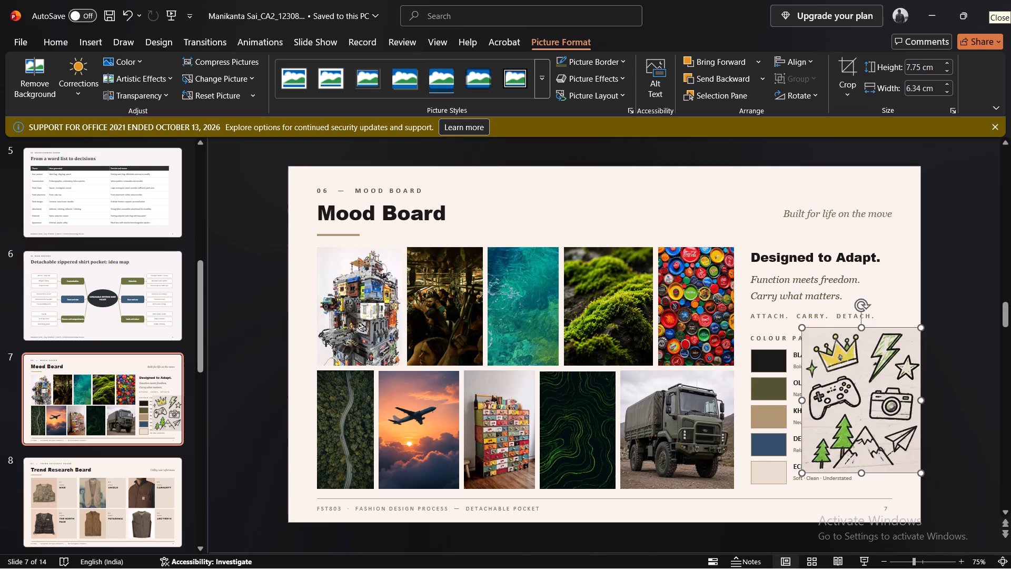
Place the doodle picture over the truck photo, aligned to its upper-left corner, and shrink it proportionally to the photo row's height.
{"action": "left_click_drag", "start_coordinate": [830, 406], "coordinate": [649, 449]}
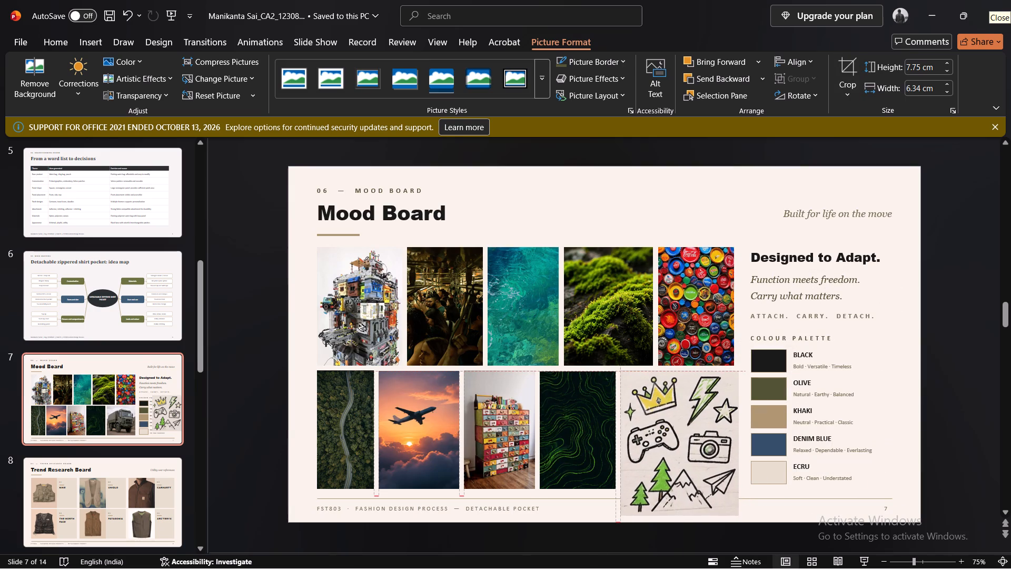
{"action": "left_click_drag", "start_coordinate": [649, 449], "coordinate": [649, 449]}
{"action": "left_click_drag", "start_coordinate": [739, 517], "coordinate": [716, 490]}
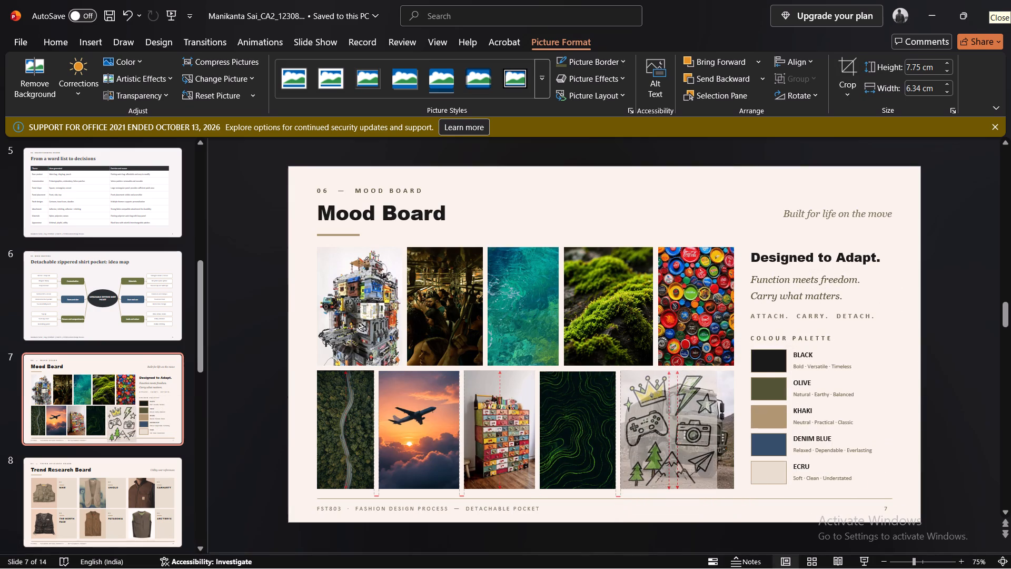
{"action": "left_click_drag", "start_coordinate": [716, 490], "coordinate": [713, 489]}
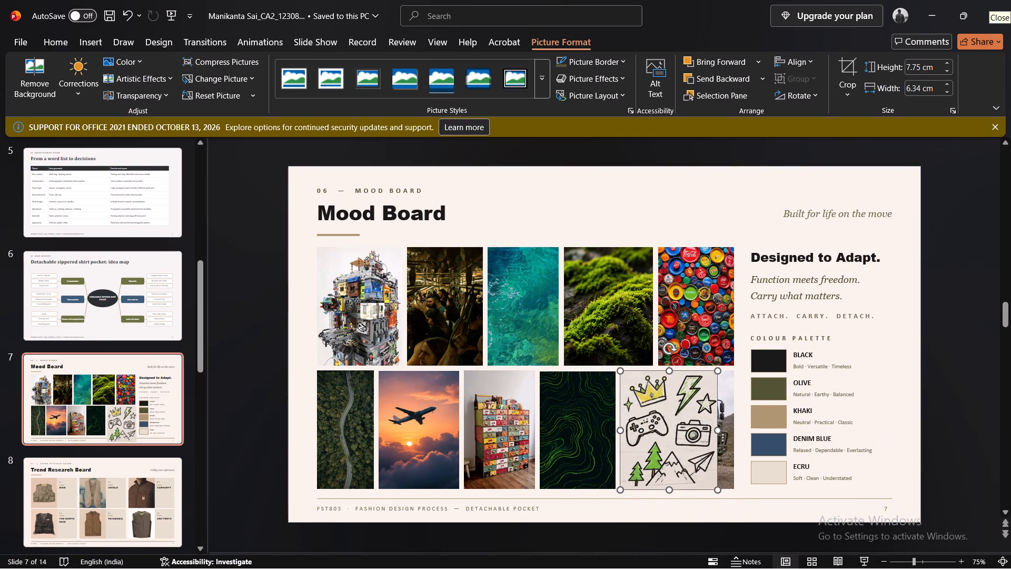
Delete the truck photo beneath the doodle picture.
{"action": "left_click", "coordinate": [729, 433]}
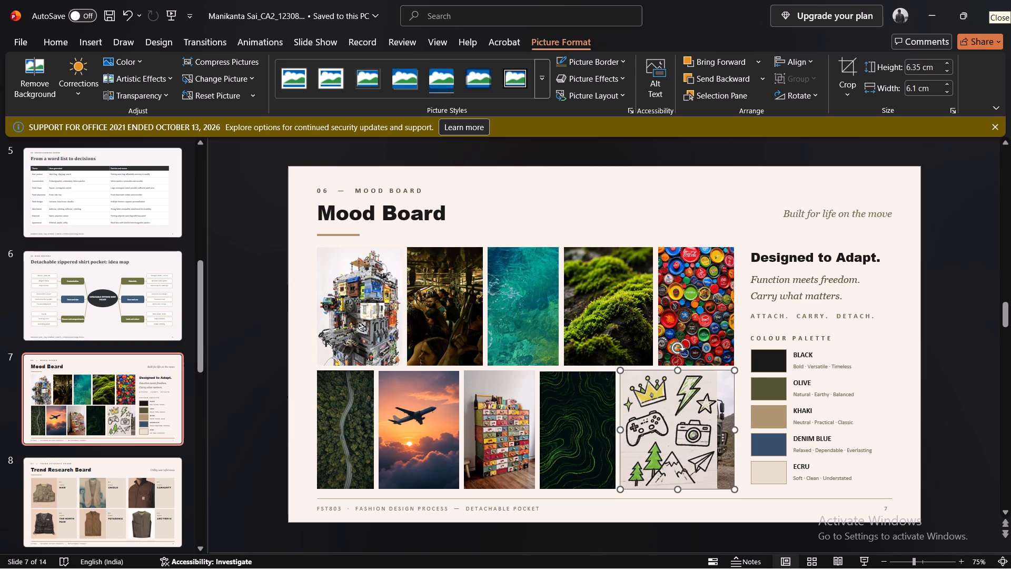
{"action": "key", "text": "BackSpace"}
{"action": "left_click", "coordinate": [670, 445]}
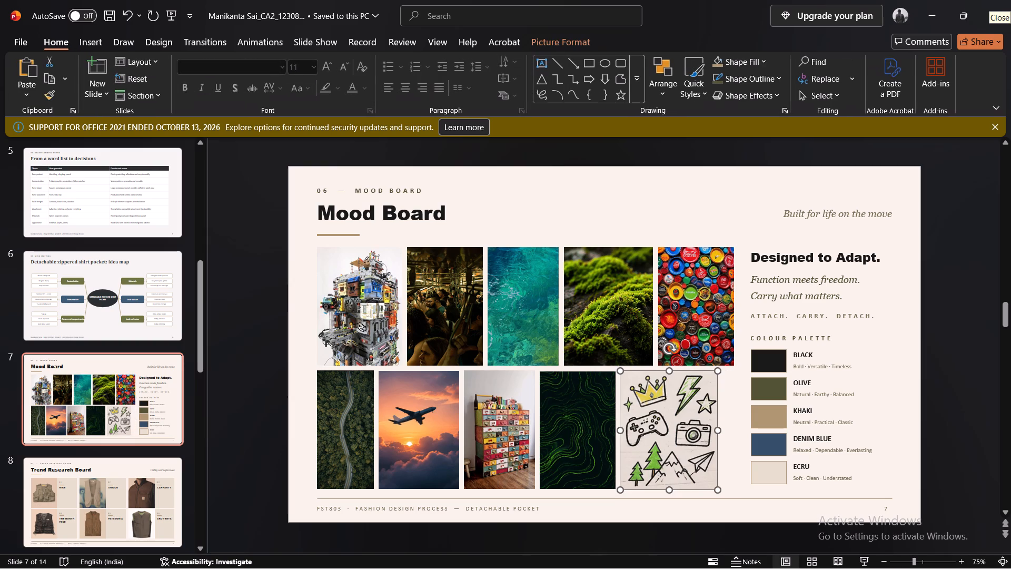
{"action": "left_click", "coordinate": [722, 432]}
{"action": "left_click", "coordinate": [736, 430]}
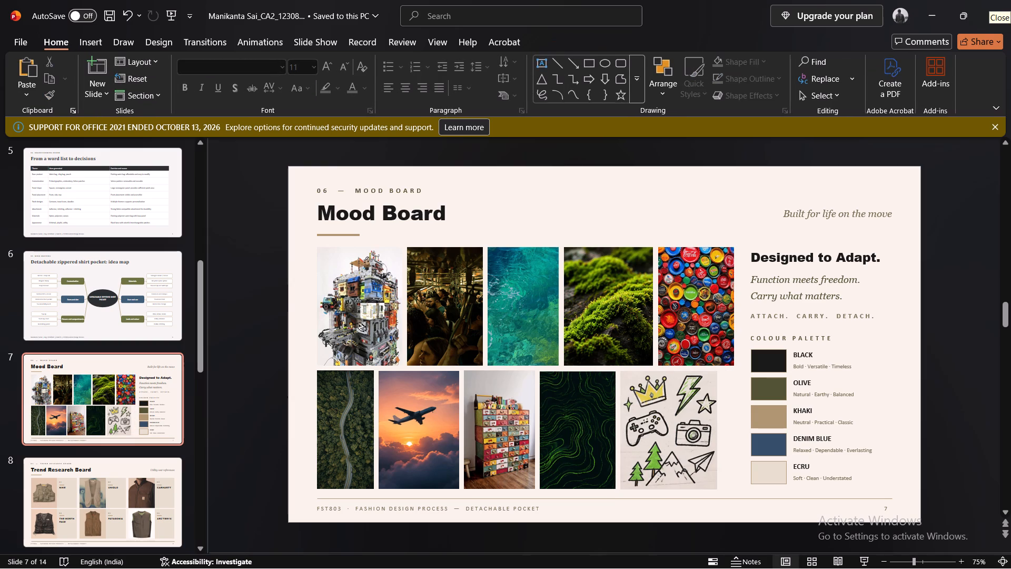
Move the doodle picture so its outer edge lines up with the bottle-cap photo above, level with the lower photo row.
{"action": "left_click_drag", "start_coordinate": [689, 424], "coordinate": [710, 421]}
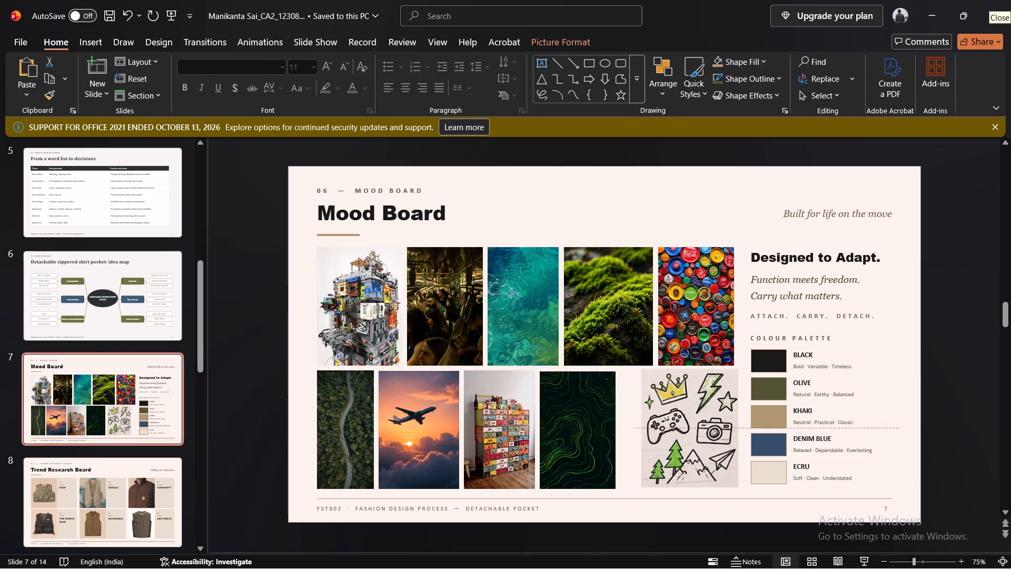
{"action": "left_click_drag", "start_coordinate": [710, 421], "coordinate": [707, 427]}
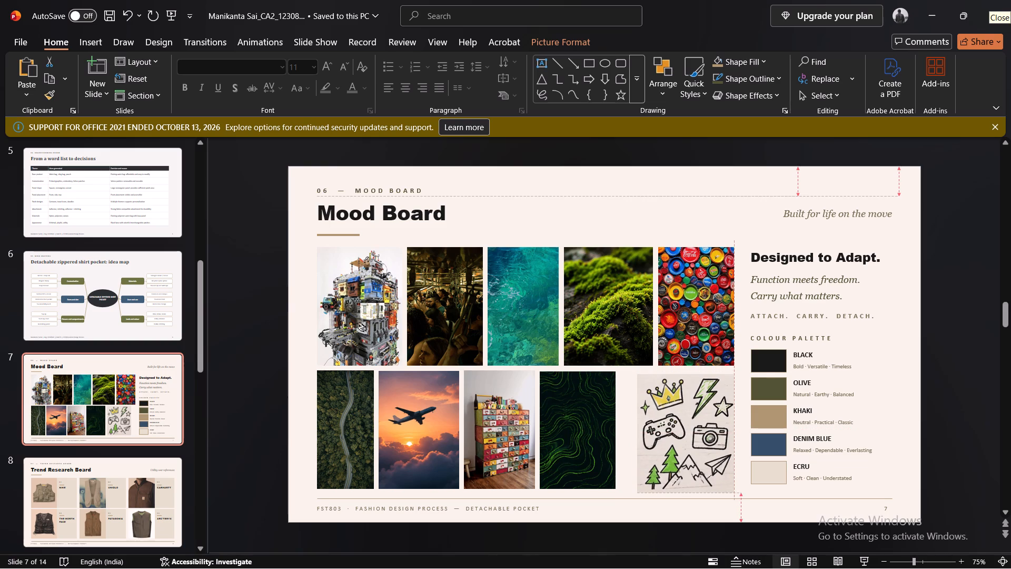
{"action": "left_click_drag", "start_coordinate": [707, 427], "coordinate": [708, 425]}
Center the green contour-line picture between the drawer cabinet and doodle pictures, widening it to even the gaps and matching the row's height.
{"action": "left_click_drag", "start_coordinate": [604, 444], "coordinate": [612, 444]}
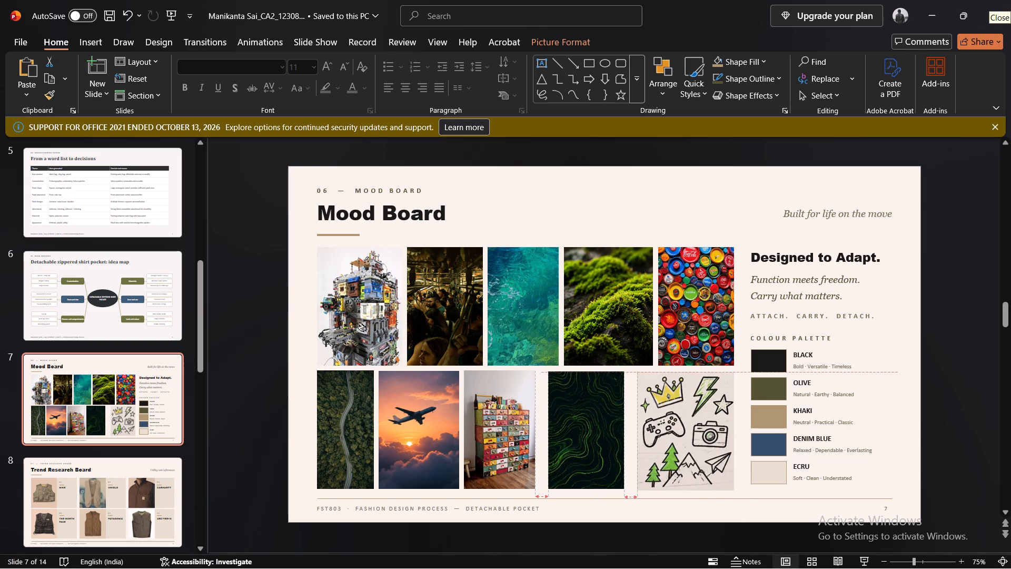
{"action": "left_click_drag", "start_coordinate": [612, 444], "coordinate": [611, 444]}
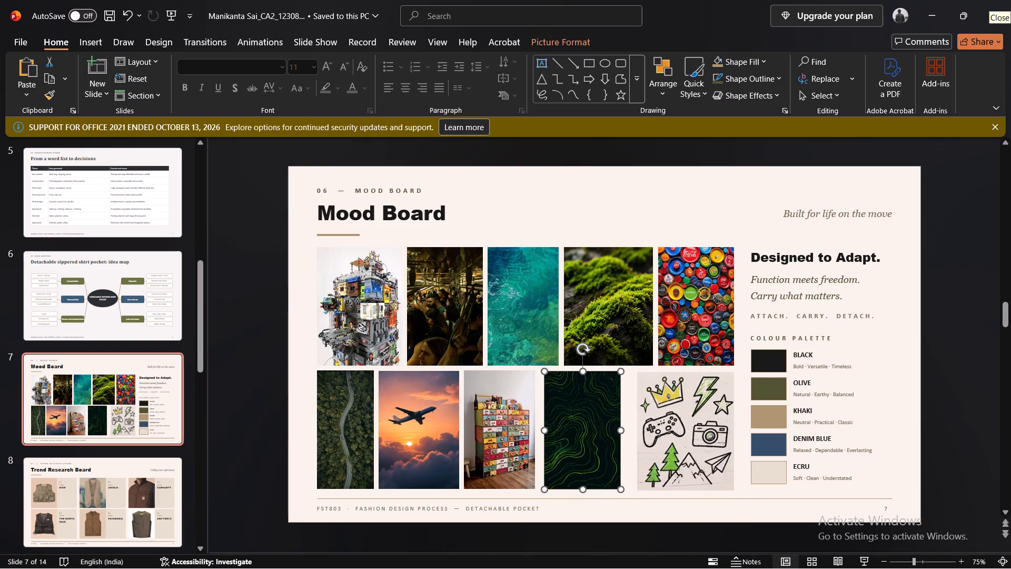
{"action": "left_click_drag", "start_coordinate": [583, 490], "coordinate": [583, 488]}
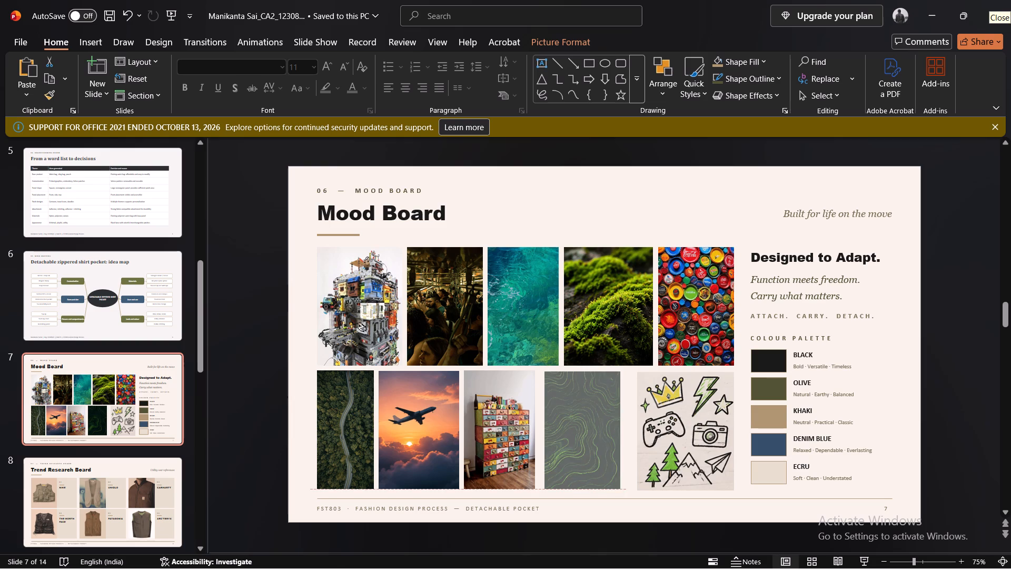
{"action": "left_click_drag", "start_coordinate": [583, 488], "coordinate": [584, 479]}
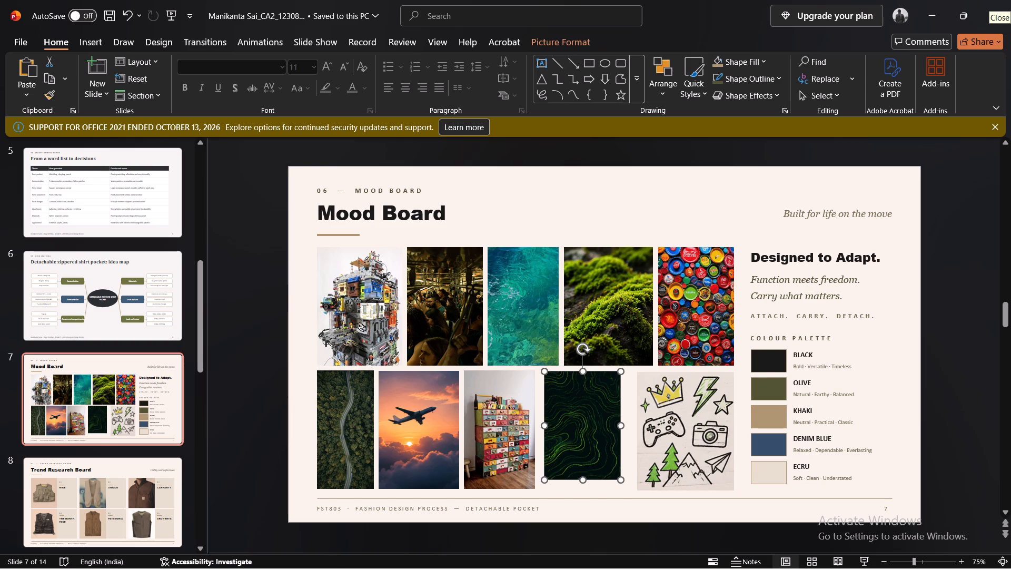
{"action": "left_click_drag", "start_coordinate": [620, 481], "coordinate": [626, 483]}
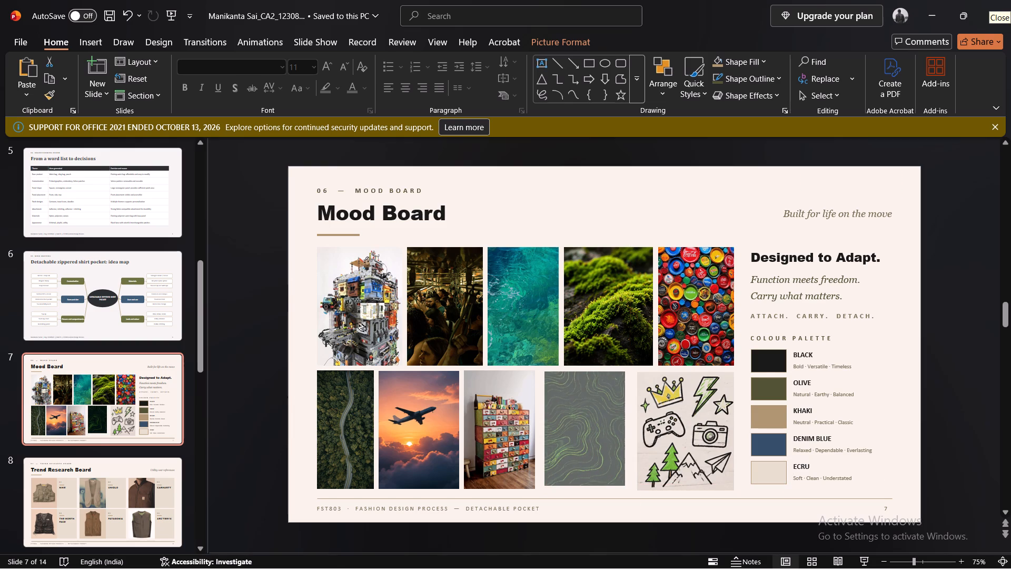
{"action": "left_click_drag", "start_coordinate": [626, 483], "coordinate": [625, 486]}
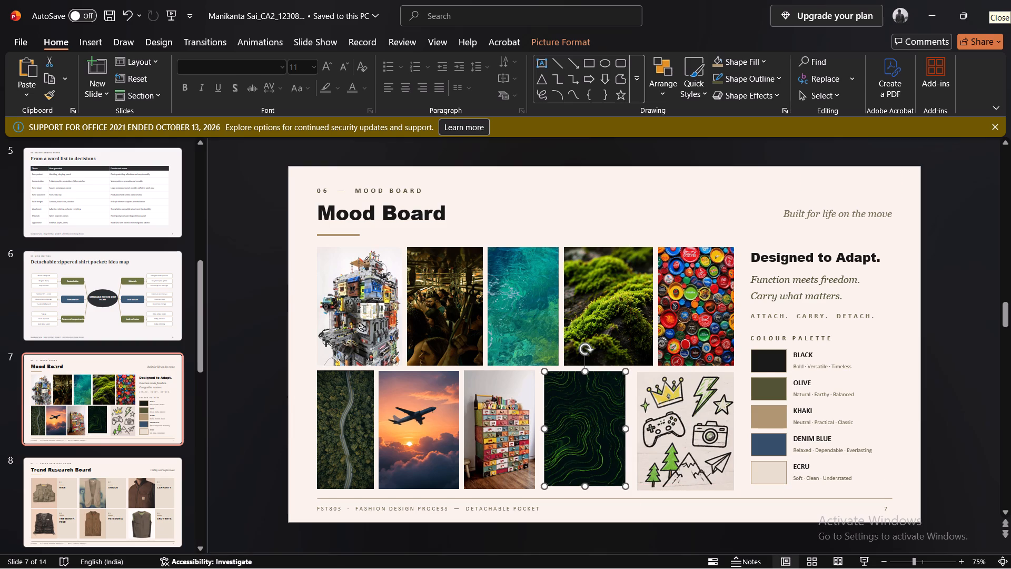
{"action": "left_click", "coordinate": [589, 471]}
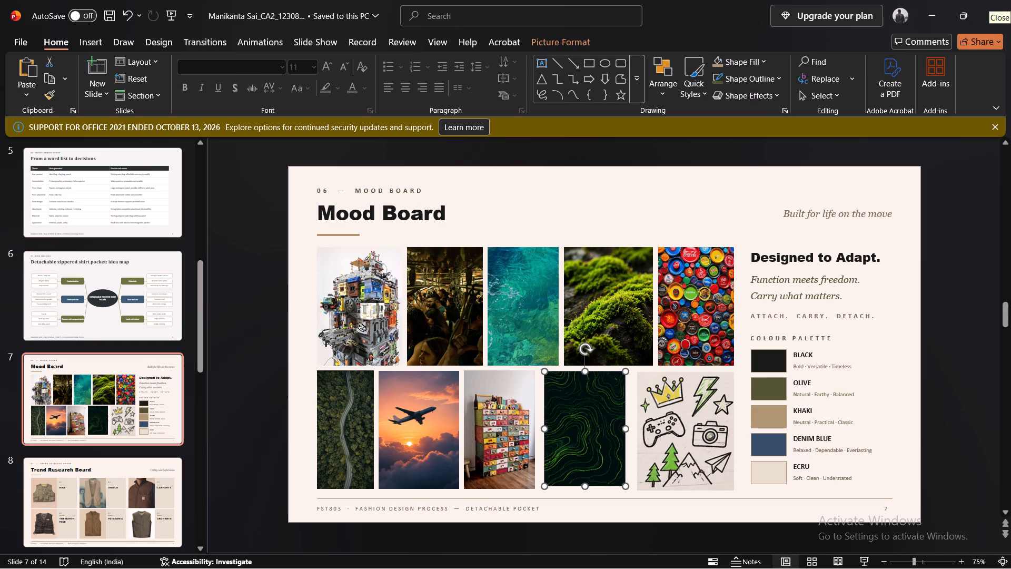
{"action": "left_click", "coordinate": [910, 391]}
{"action": "left_click", "coordinate": [589, 451]}
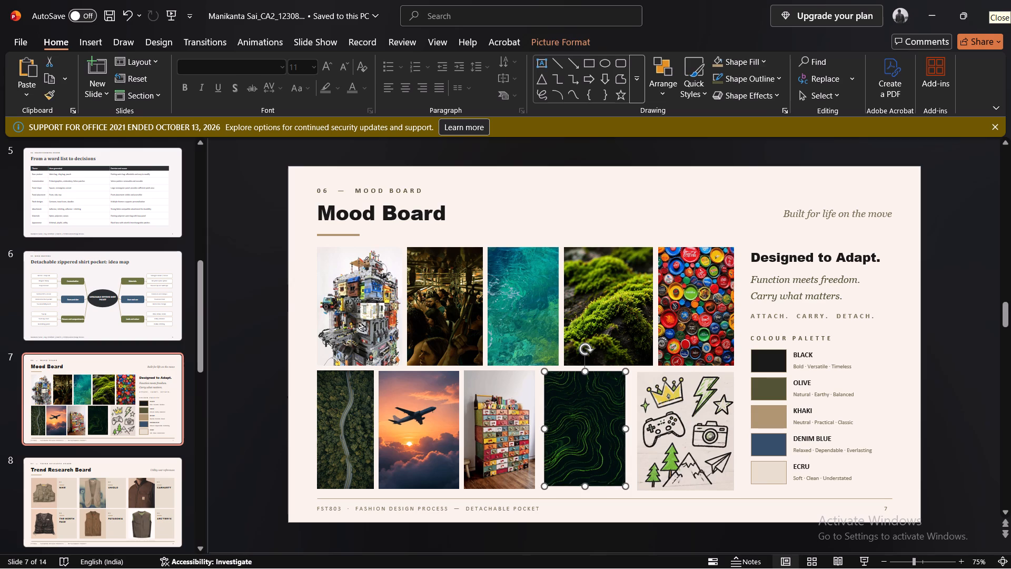
{"action": "left_click", "coordinate": [586, 486]}
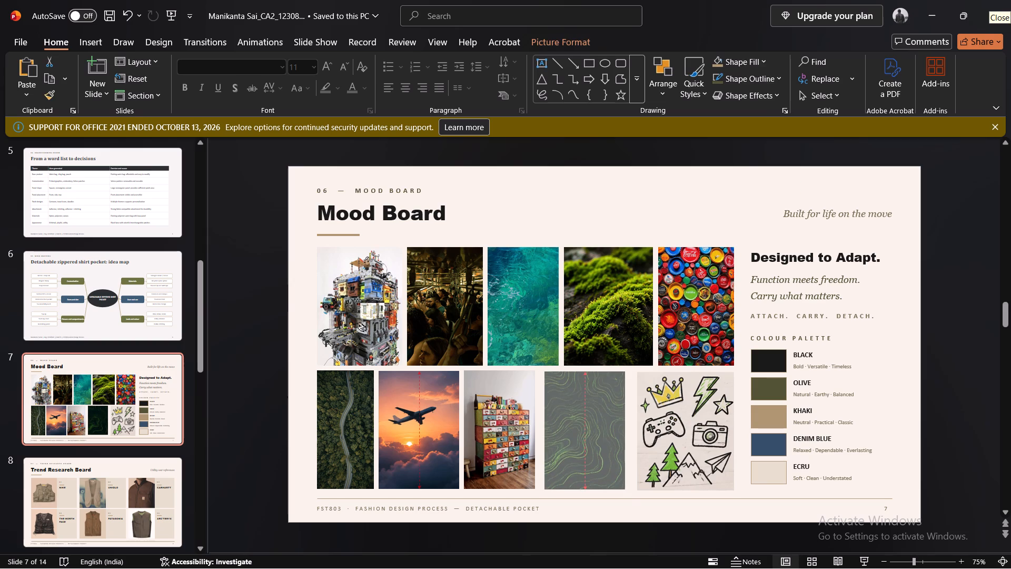
{"action": "left_click", "coordinate": [743, 450]}
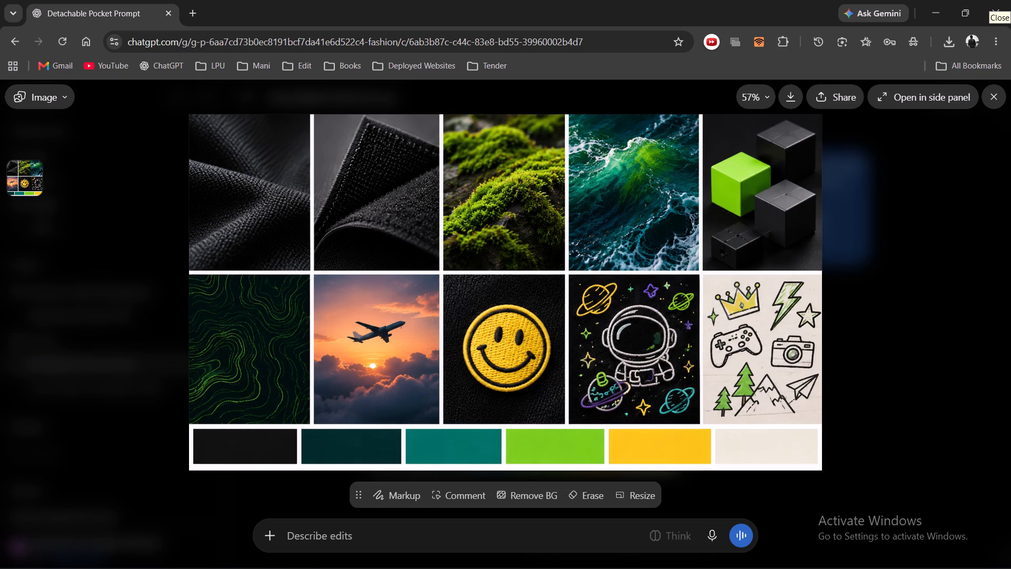
Switch to the ChatGPT conversation in Chrome and close the enlarged collage image.
{"action": "scroll", "coordinate": [701, 211], "scroll_direction": "up", "scroll_amount": 2}
{"action": "left_click", "coordinate": [920, 239]}
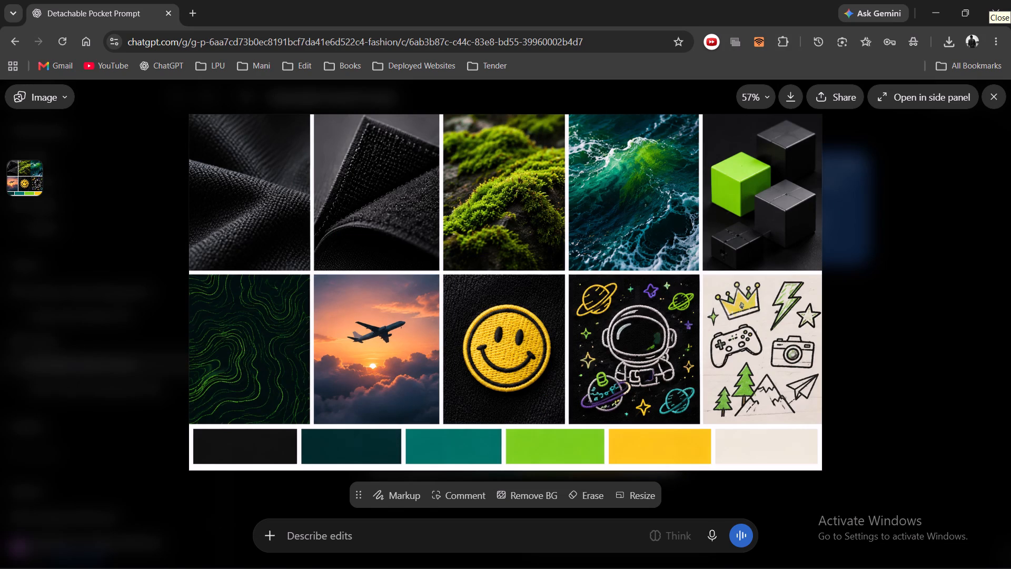
{"action": "left_click", "coordinate": [997, 103]}
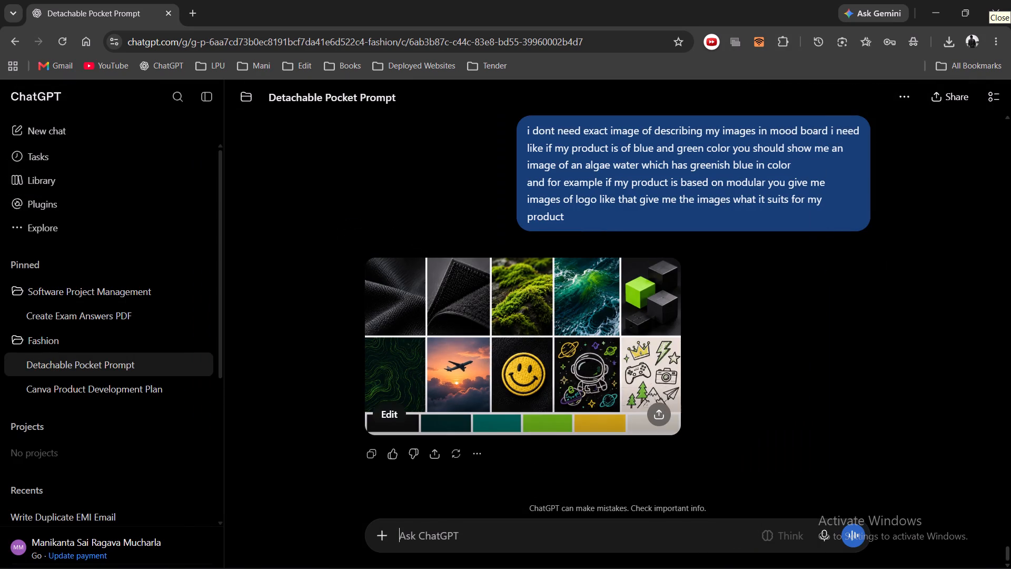
{"action": "left_click", "coordinate": [646, 326]}
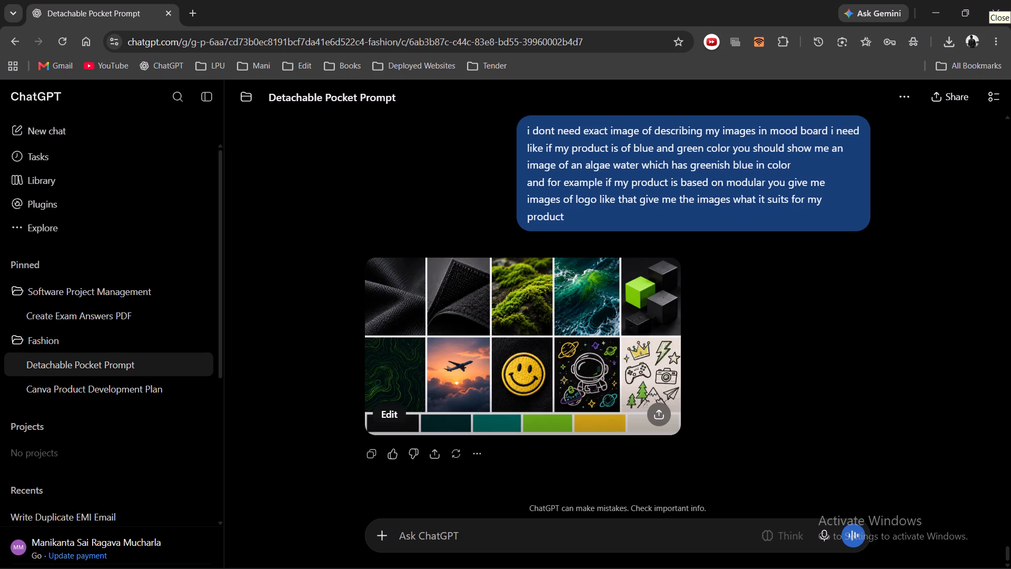
{"action": "left_click", "coordinate": [867, 273]}
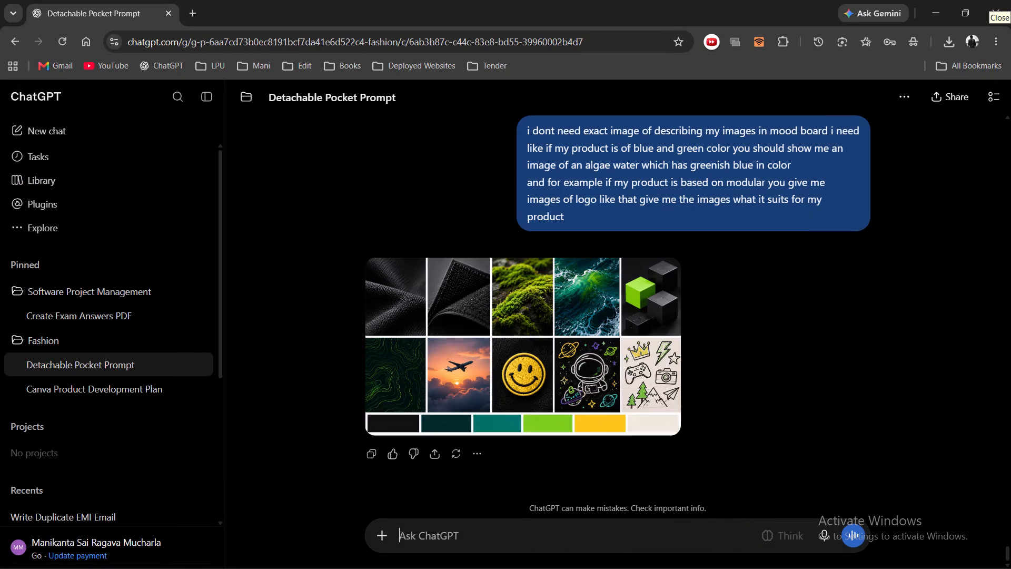
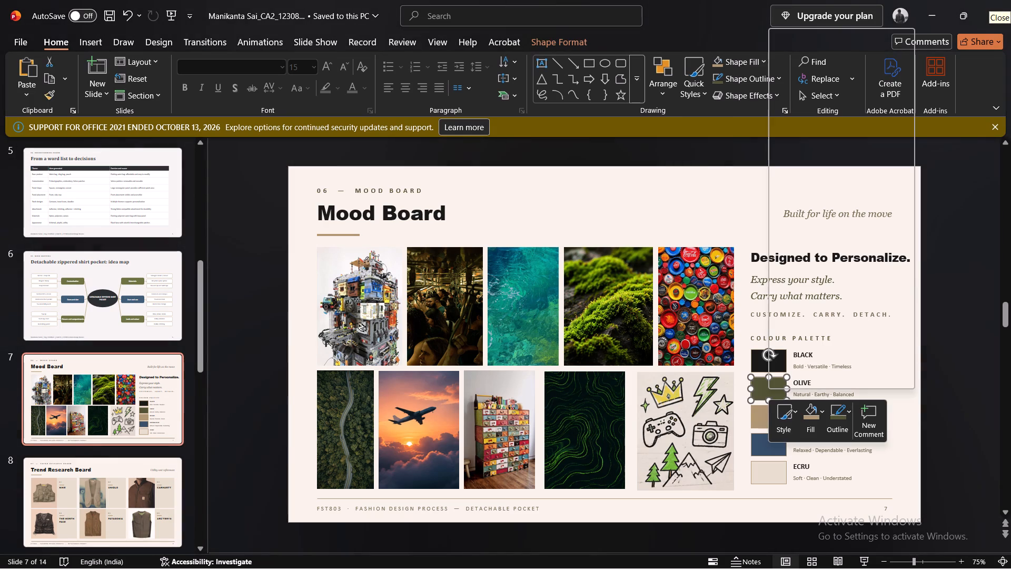
{"action": "left_click", "coordinate": [813, 430]}
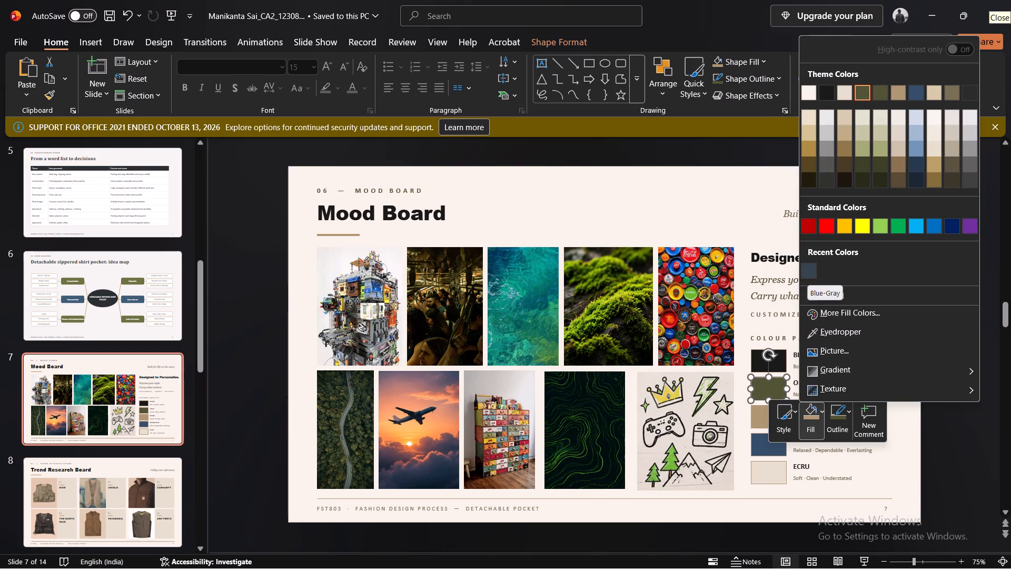
{"action": "left_click", "coordinate": [845, 309]}
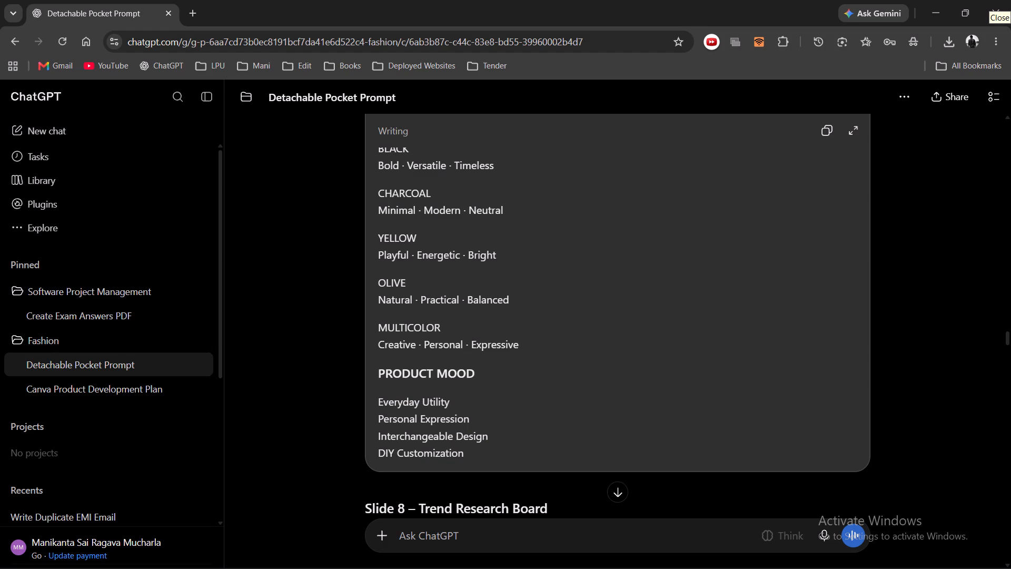
Switch to Chrome and search the web in a new tab for the charcoal RGB code.
{"action": "left_click", "coordinate": [200, 7]}
{"action": "type", "text": "ch"}
{"action": "type", "text": "ar"}
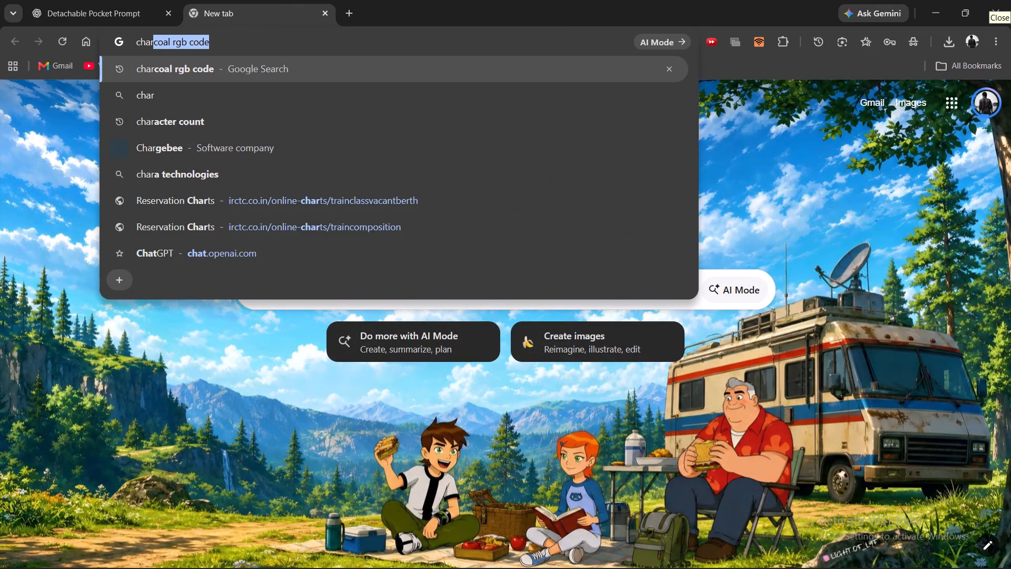
{"action": "type", "text": "coal"}
{"action": "key", "text": "space"}
{"action": "key", "text": "Return"}
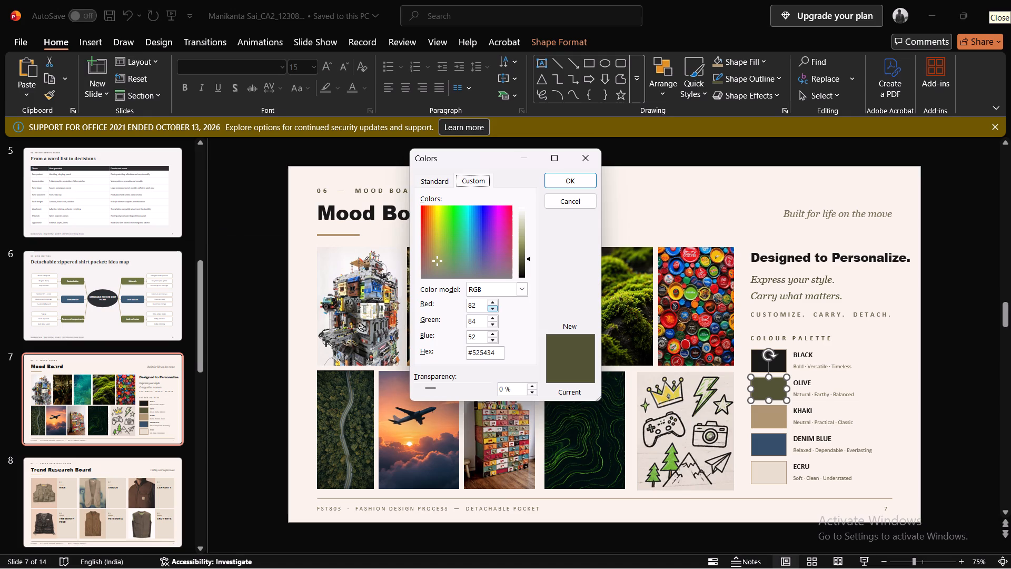
Back in PowerPoint, set the Olive swatch's custom fill to RGB 54, 69, 79 and apply it.
{"action": "double_click", "coordinate": [474, 302]}
{"action": "left_click", "coordinate": [474, 302]}
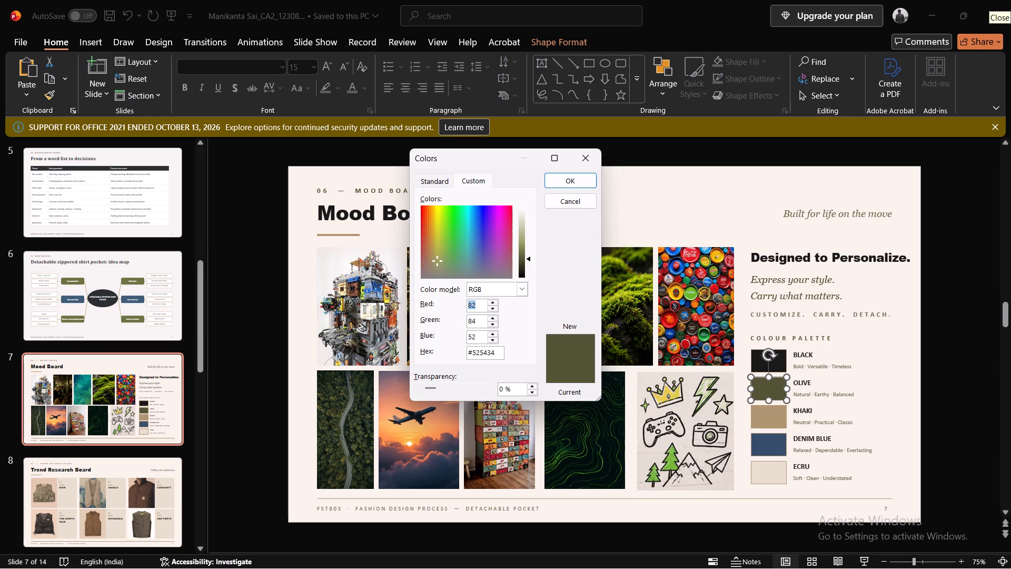
{"action": "type", "text": "54"}
{"action": "double_click", "coordinate": [475, 318]}
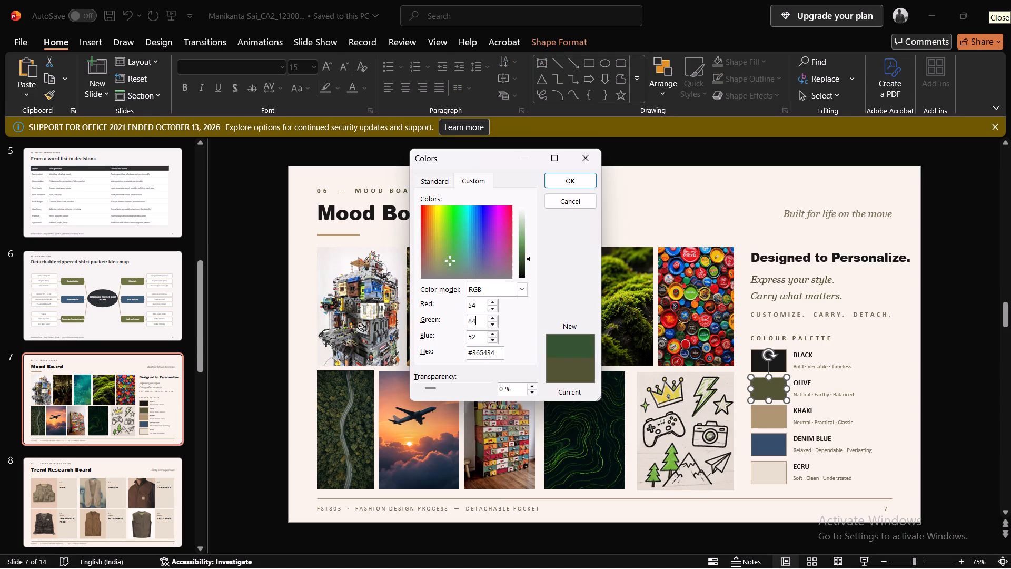
{"action": "left_click", "coordinate": [475, 318]}
{"action": "type", "text": "69"}
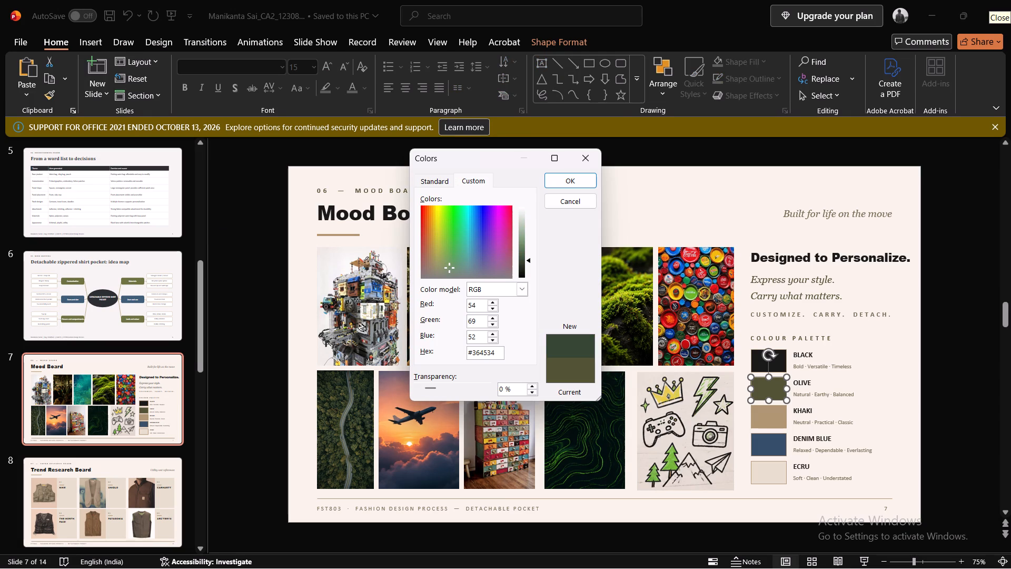
{"action": "double_click", "coordinate": [472, 335]}
{"action": "type", "text": "79"}
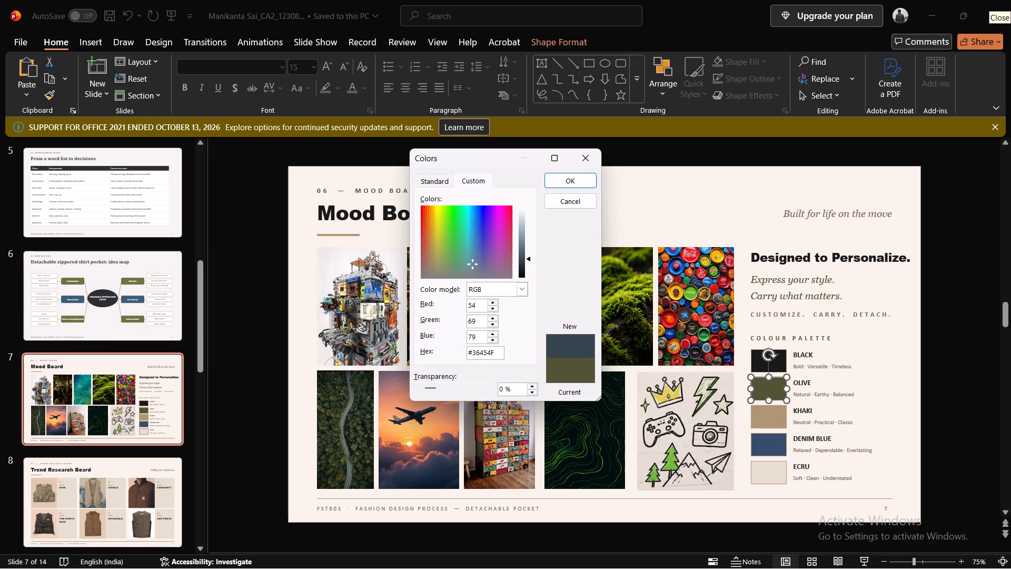
{"action": "left_click", "coordinate": [572, 299]}
{"action": "left_click", "coordinate": [565, 188]}
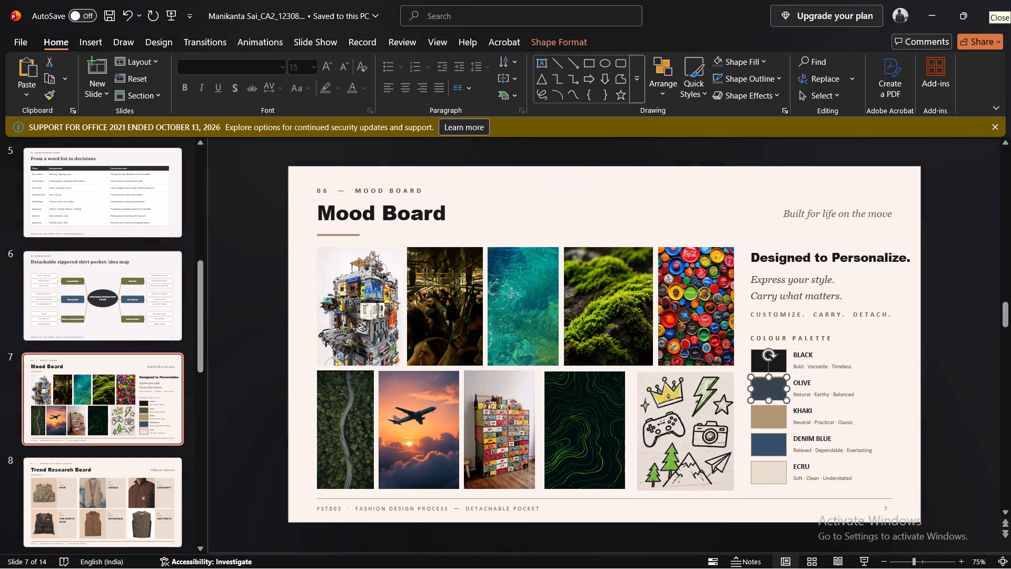
Change the name label beside the second palette swatch to "CHARCOAL".
{"action": "double_click", "coordinate": [802, 379]}
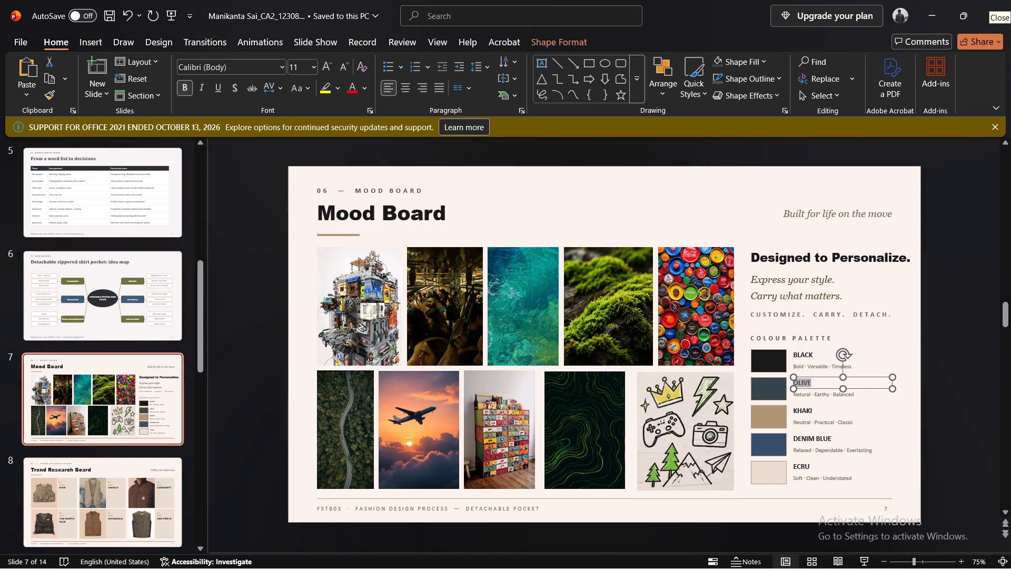
{"action": "type", "text": "CHARCOAL"}
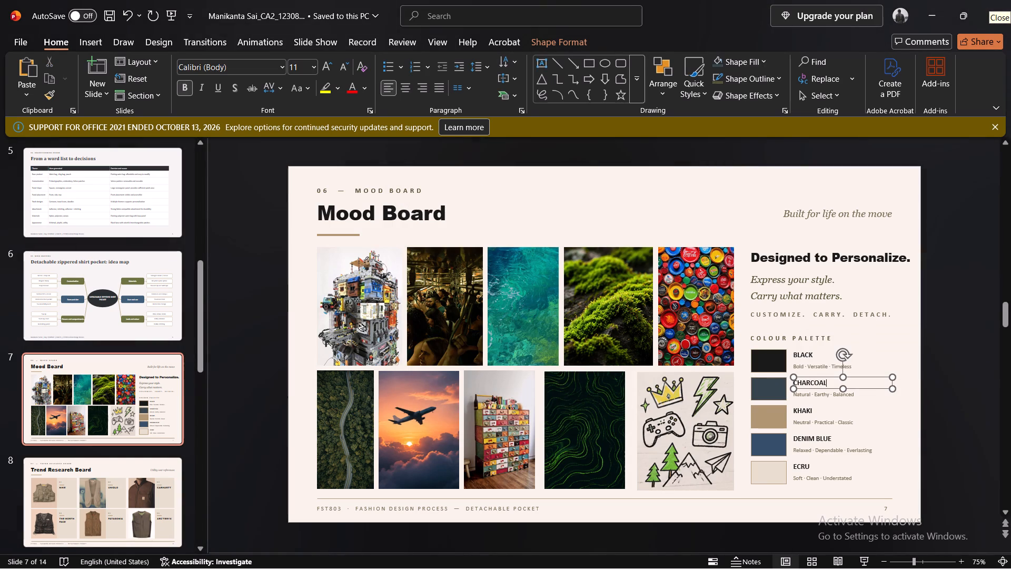
{"action": "left_click", "coordinate": [943, 419]}
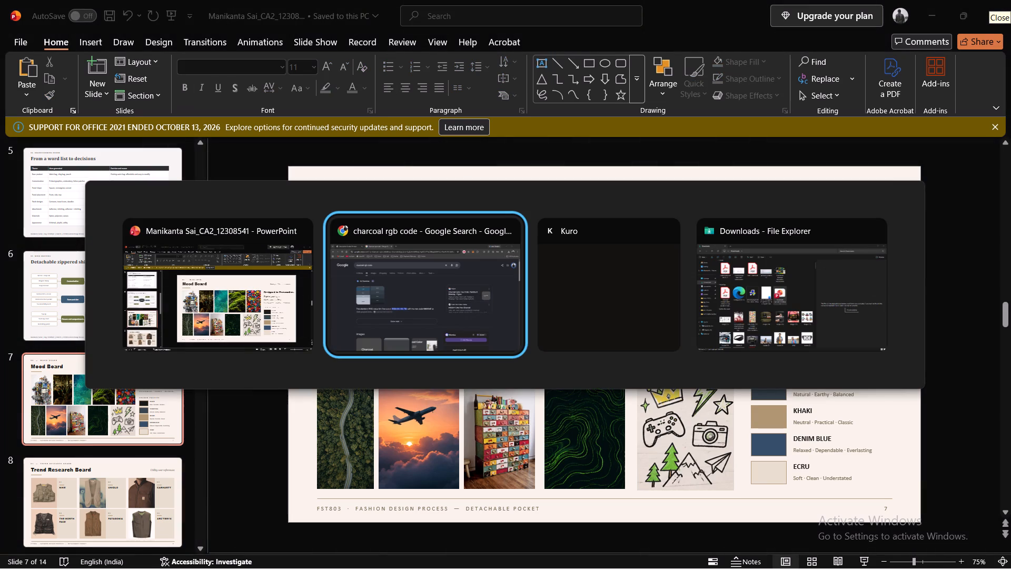
Reword the descriptor line under CHARCOAL to "Minimal · Modern · Neutral", following ChatGPT's Slide 7 copy.
{"action": "left_click", "coordinate": [144, 0]}
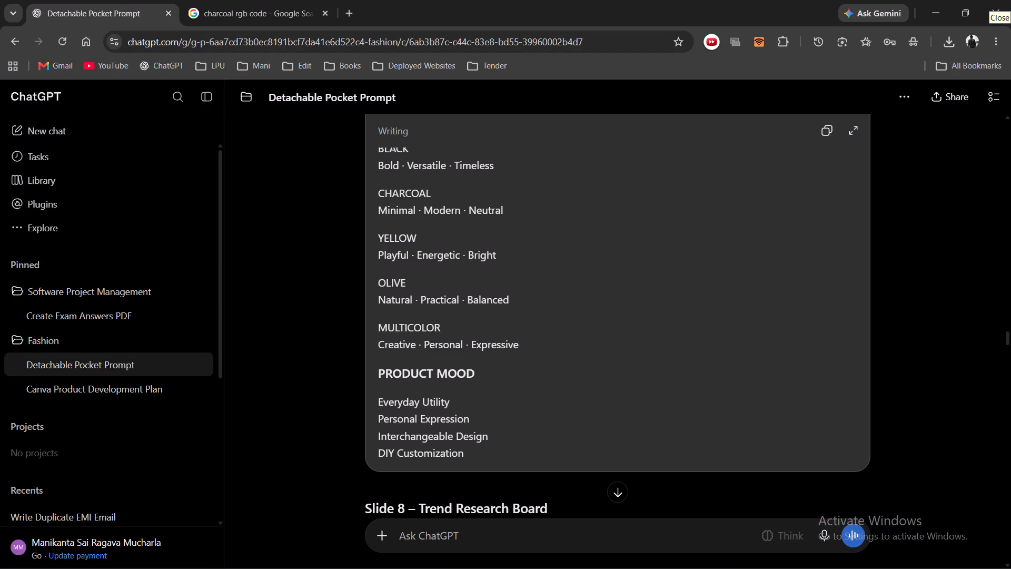
{"action": "scroll", "coordinate": [463, 315], "scroll_direction": "up", "scroll_amount": 1}
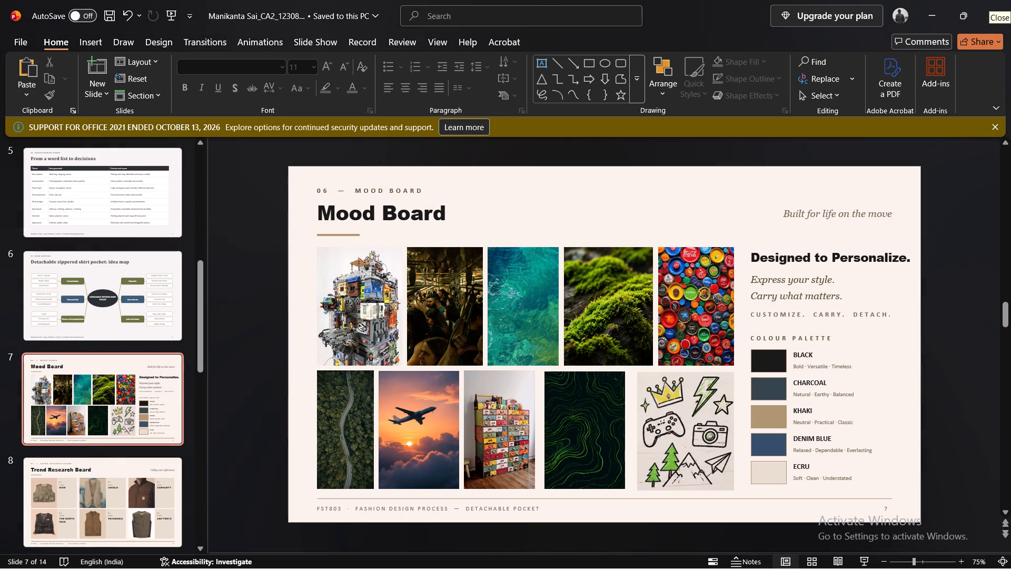
{"action": "double_click", "coordinate": [800, 395]}
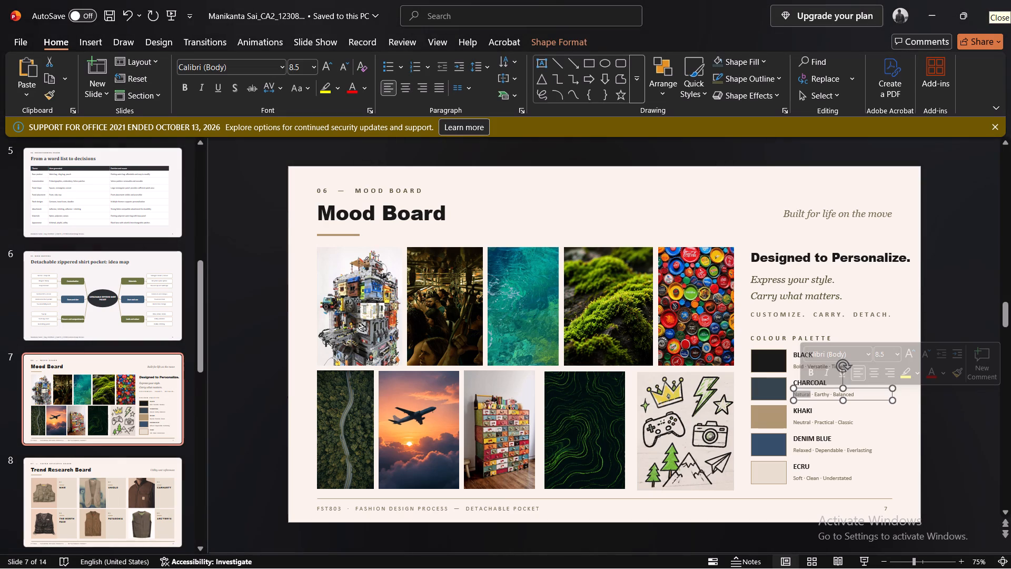
{"action": "type", "text": "Mibi"}
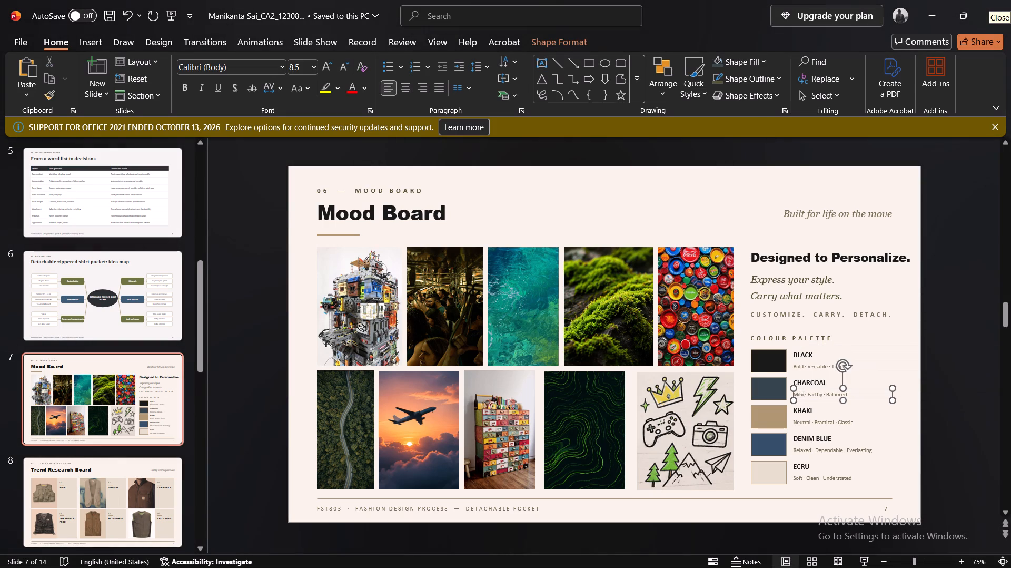
{"action": "key", "text": "BackSpace"}
{"action": "key", "text": "BackSpace"}
{"action": "type", "text": "nimal"}
{"action": "key", "text": "Right"}
{"action": "key", "text": "Right"}
{"action": "key", "text": "Right"}
{"action": "key", "text": "Right"}
{"action": "key", "text": "Right"}
{"action": "key", "text": "Right"}
{"action": "key", "text": "Right"}
{"action": "key", "text": "Right"}
{"action": "key", "text": "Right"}
{"action": "key", "text": "BackSpace"}
{"action": "key", "text": "BackSpace"}
{"action": "key", "text": "BackSpace"}
{"action": "key", "text": "BackSpace"}
{"action": "key", "text": "BackSpace"}
{"action": "key", "text": "BackSpace"}
{"action": "type", "text": "Modern"}
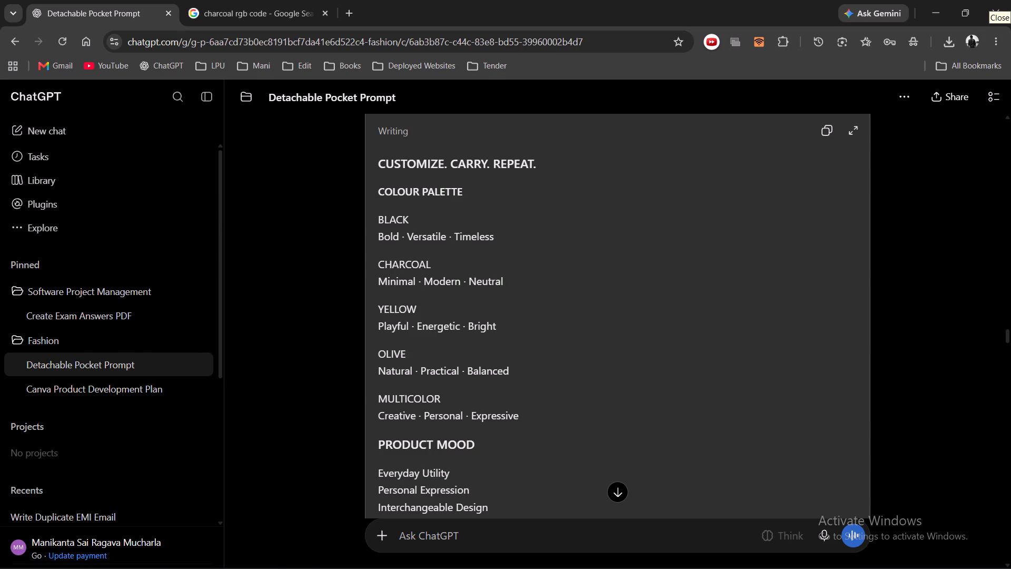
{"action": "key", "text": "Right"}
{"action": "key", "text": "Right"}
{"action": "key", "text": "Right"}
{"action": "key", "text": "Right"}
{"action": "key", "text": "Right"}
{"action": "key", "text": "Right"}
{"action": "key", "text": "Right"}
{"action": "key", "text": "Right"}
{"action": "key", "text": "Right"}
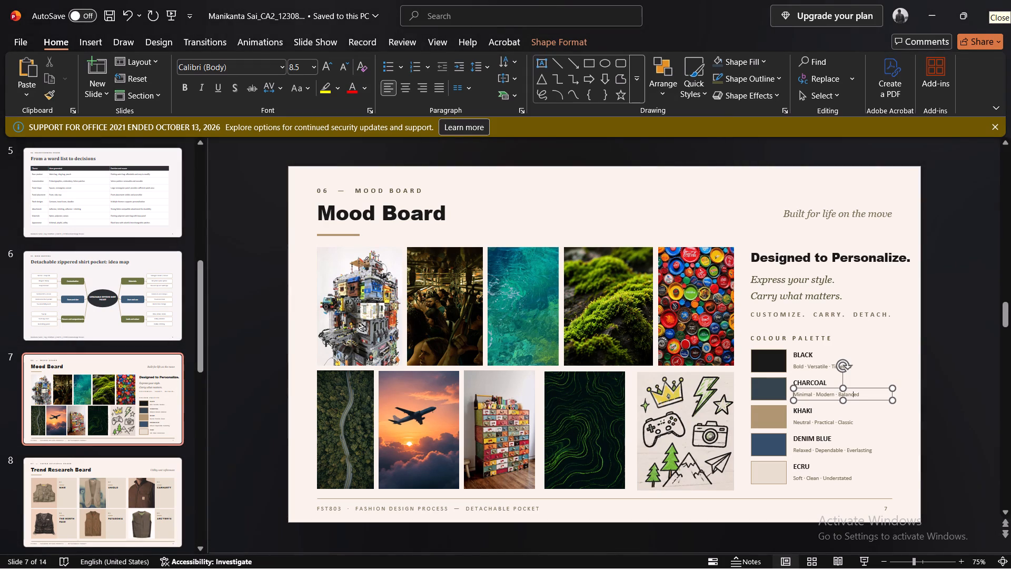
{"action": "key", "text": "Right"}
{"action": "key", "text": "Right"}
{"action": "key", "text": "BackSpace"}
{"action": "key", "text": "BackSpace"}
{"action": "key", "text": "BackSpace"}
{"action": "key", "text": "BackSpace"}
{"action": "key", "text": "BackSpace"}
{"action": "key", "text": "BackSpace"}
{"action": "key", "text": "BackSpace"}
{"action": "key", "text": "BackSpace"}
{"action": "type", "text": "Neutral"}
{"action": "left_click", "coordinate": [924, 397]}
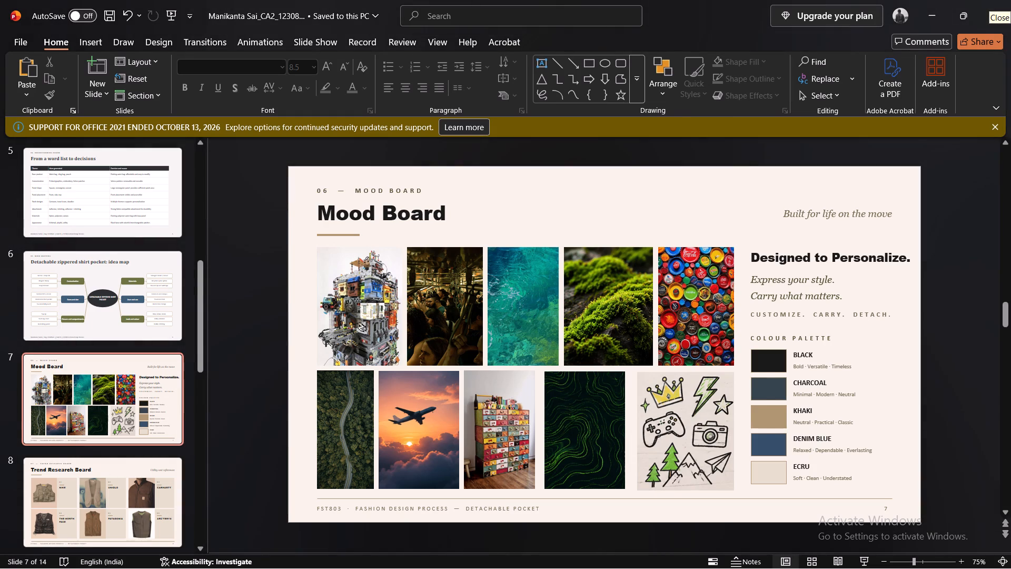
Fill the Khaki swatch in the colour palette with standard yellow.
{"action": "left_click", "coordinate": [771, 417]}
{"action": "right_click", "coordinate": [771, 417]}
{"action": "left_click", "coordinate": [840, 454]}
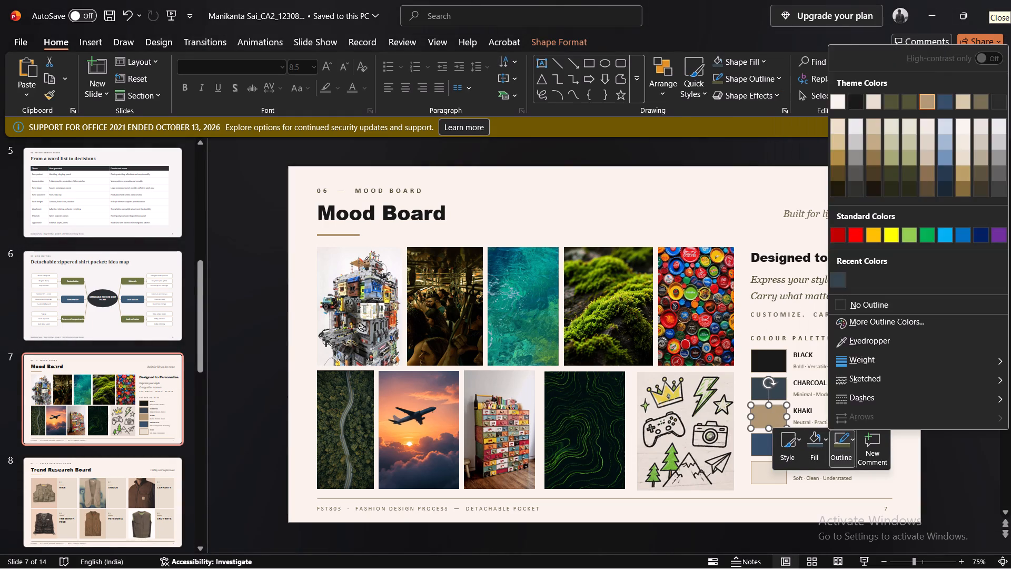
{"action": "left_click", "coordinate": [833, 454]}
{"action": "left_click", "coordinate": [806, 453]}
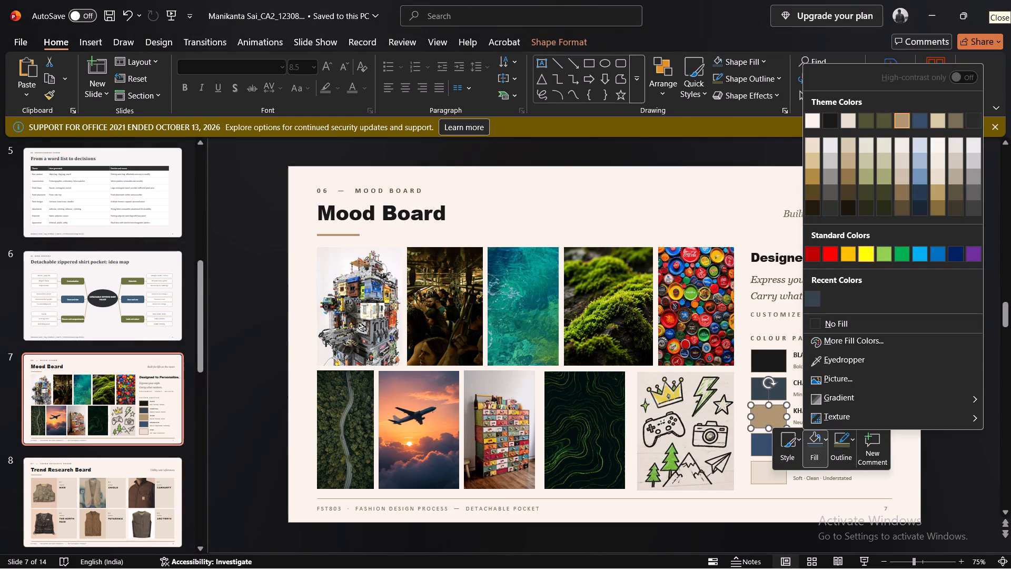
{"action": "left_click", "coordinate": [865, 250]}
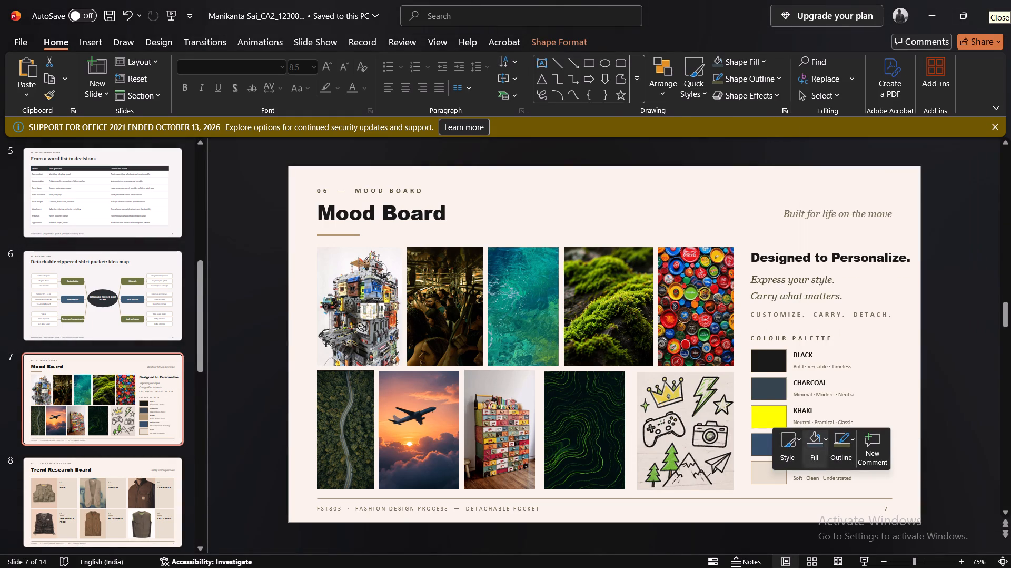
Change the name label beside the third palette swatch to "YELLOW".
{"action": "double_click", "coordinate": [798, 413]}
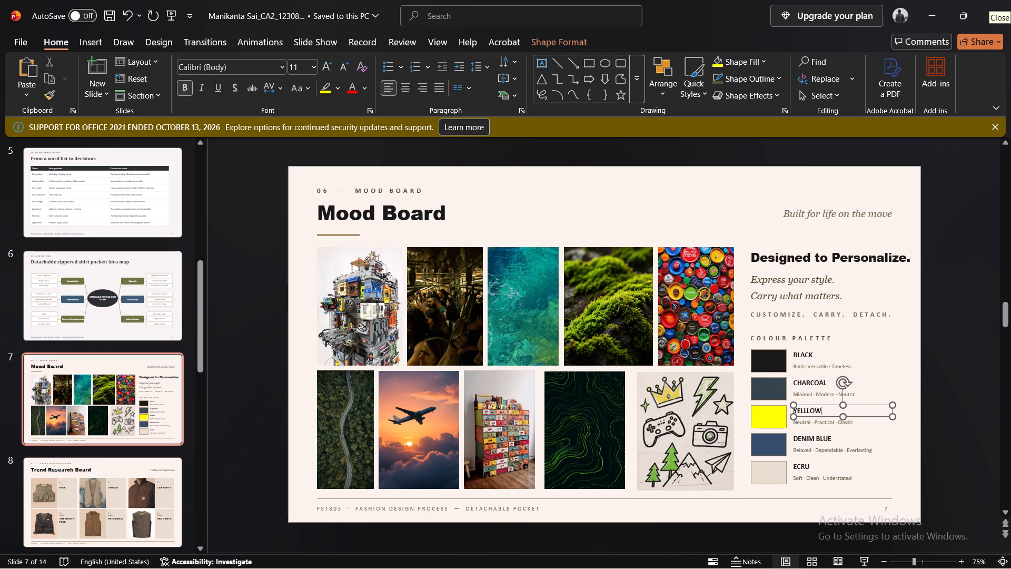
{"action": "key", "text": "BackSpace"}
{"action": "key", "text": "BackSpace"}
{"action": "key", "text": "BackSpace"}
{"action": "key", "text": "BackSpace"}
{"action": "type", "text": "LOW"}
Reword the descriptor line under YELLOW to "Playful · Energetic · Bright", following ChatGPT's Slide 7 copy.
{"action": "double_click", "coordinate": [800, 424]}
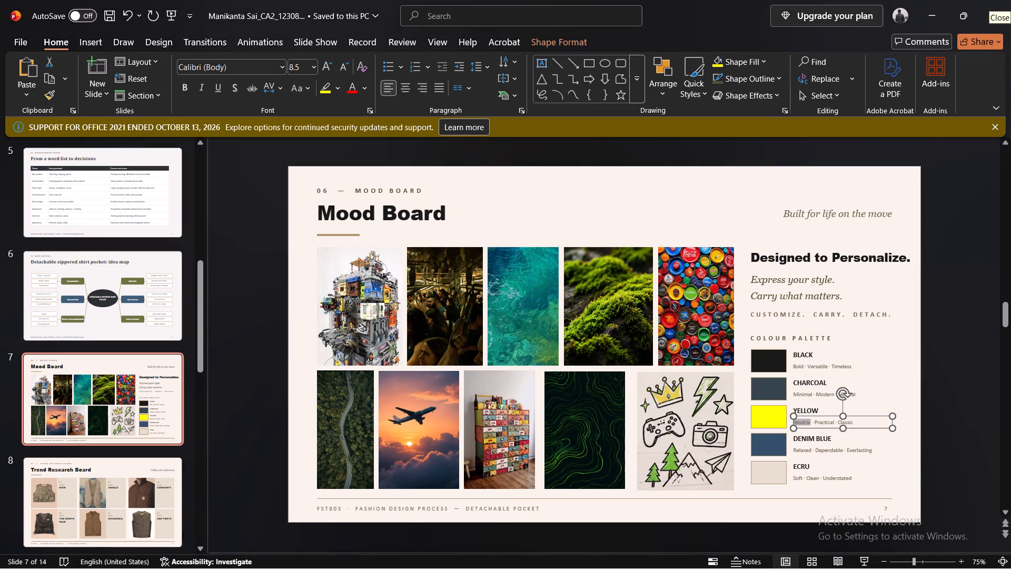
{"action": "key", "text": "BackSpace"}
{"action": "type", "text": "PLa"}
{"action": "key", "text": "BackSpace"}
{"action": "key", "text": "BackSpace"}
{"action": "type", "text": "lay"}
{"action": "type", "text": "ful"}
{"action": "key", "text": "Right"}
{"action": "key", "text": "Right"}
{"action": "key", "text": "Right"}
{"action": "key", "text": "Right"}
{"action": "key", "text": "Right"}
{"action": "key", "text": "Right"}
{"action": "key", "text": "Right"}
{"action": "key", "text": "Right"}
{"action": "key", "text": "Right"}
{"action": "key", "text": "Right"}
{"action": "key", "text": "Right"}
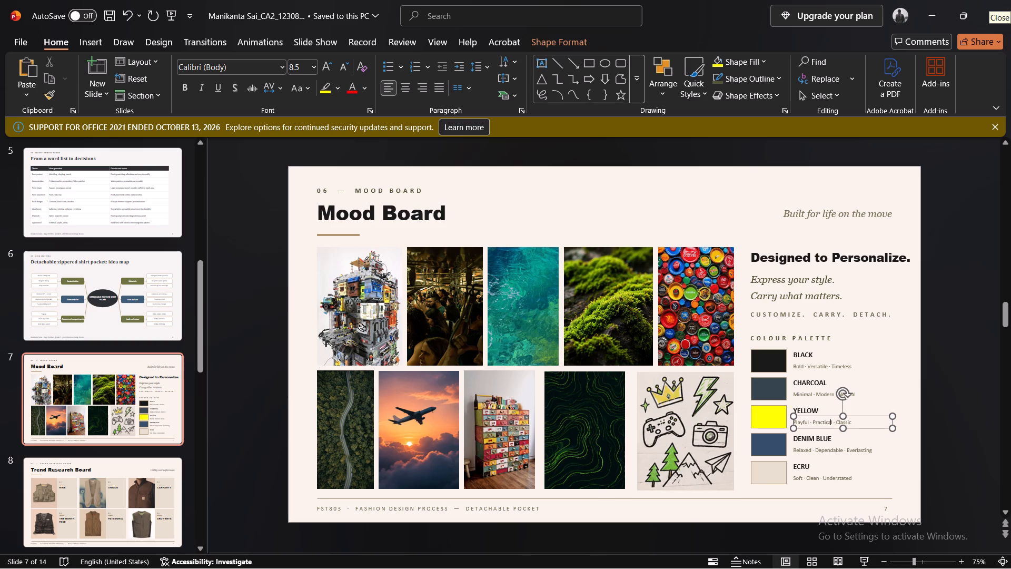
{"action": "key", "text": "Right"}
{"action": "key", "text": "Right"}
{"action": "key", "text": "Left"}
{"action": "key", "text": "BackSpace"}
{"action": "key", "text": "BackSpace"}
{"action": "key", "text": "BackSpace"}
{"action": "key", "text": "BackSpace"}
{"action": "key", "text": "BackSpace"}
{"action": "key", "text": "BackSpace"}
{"action": "key", "text": "BackSpace"}
{"action": "key", "text": "BackSpace"}
{"action": "key", "text": "BackSpace"}
{"action": "type", "text": "Energetic"}
{"action": "key", "text": "Right"}
{"action": "key", "text": "Right"}
{"action": "key", "text": "Right"}
{"action": "key", "text": "Right"}
{"action": "key", "text": "Right"}
{"action": "key", "text": "Right"}
{"action": "key", "text": "Right"}
{"action": "key", "text": "Right"}
{"action": "key", "text": "Right"}
{"action": "key", "text": "Right"}
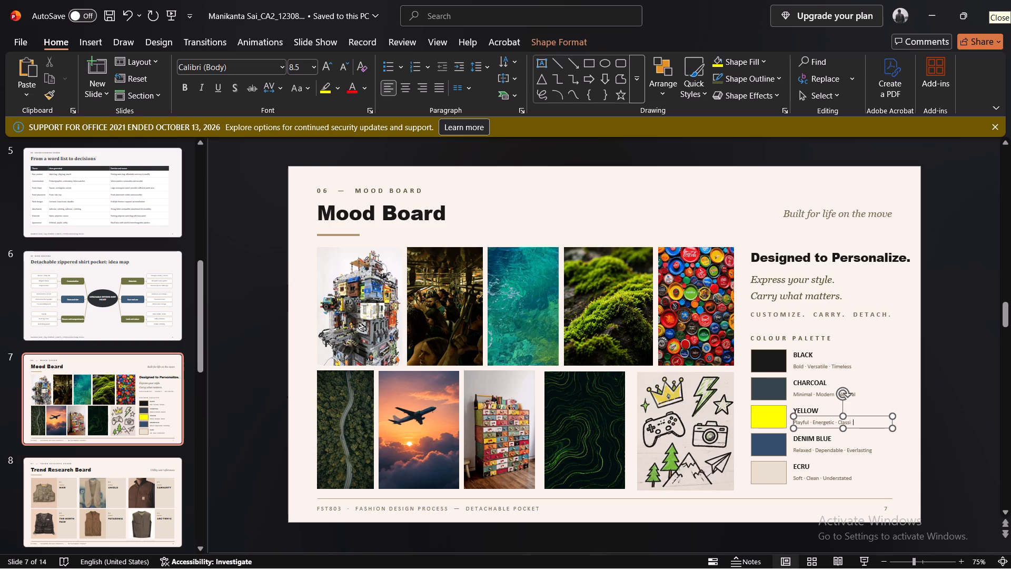
{"action": "key", "text": "BackSpace"}
{"action": "key", "text": "BackSpace"}
{"action": "key", "text": "BackSpace"}
{"action": "key", "text": "BackSpace"}
{"action": "key", "text": "BackSpace"}
{"action": "key", "text": "BackSpace"}
{"action": "key", "text": "BackSpace"}
{"action": "type", "text": "Bright"}
Change the name label beside the fourth palette swatch to "OLIVE", following ChatGPT's colour palette copy.
{"action": "scroll", "coordinate": [607, 414], "scroll_direction": "down", "scroll_amount": 1}
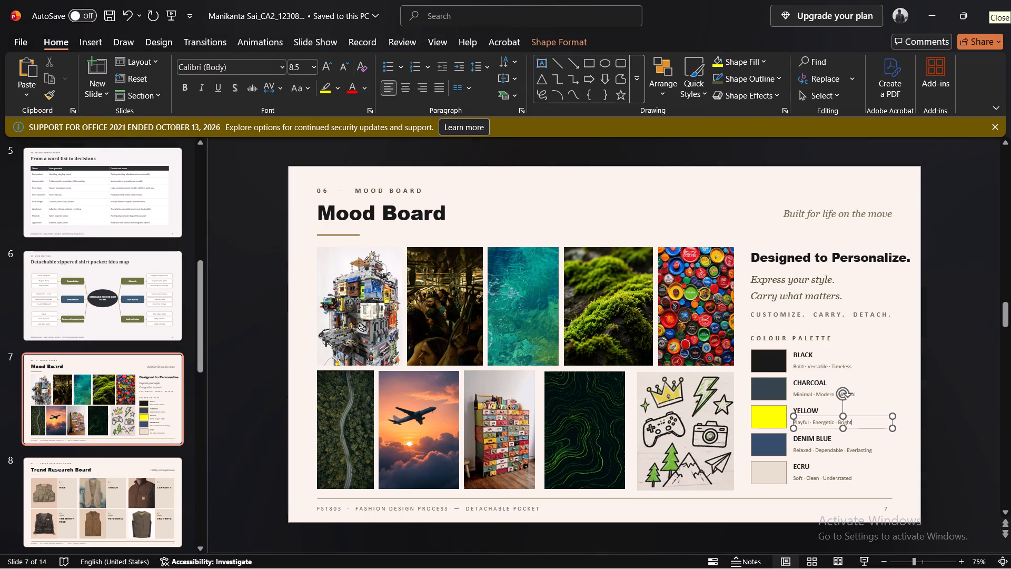
{"action": "triple_click", "coordinate": [814, 439]}
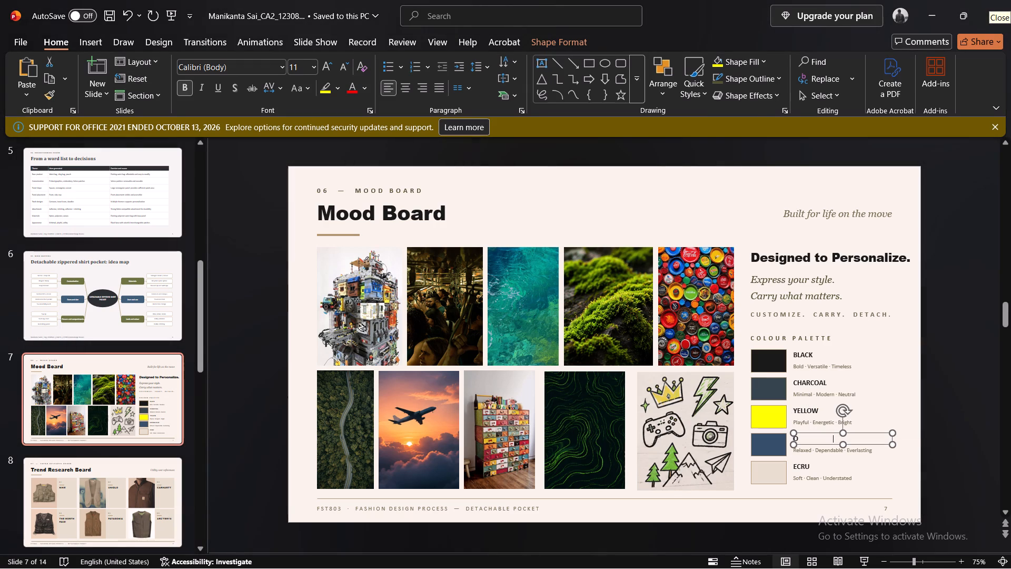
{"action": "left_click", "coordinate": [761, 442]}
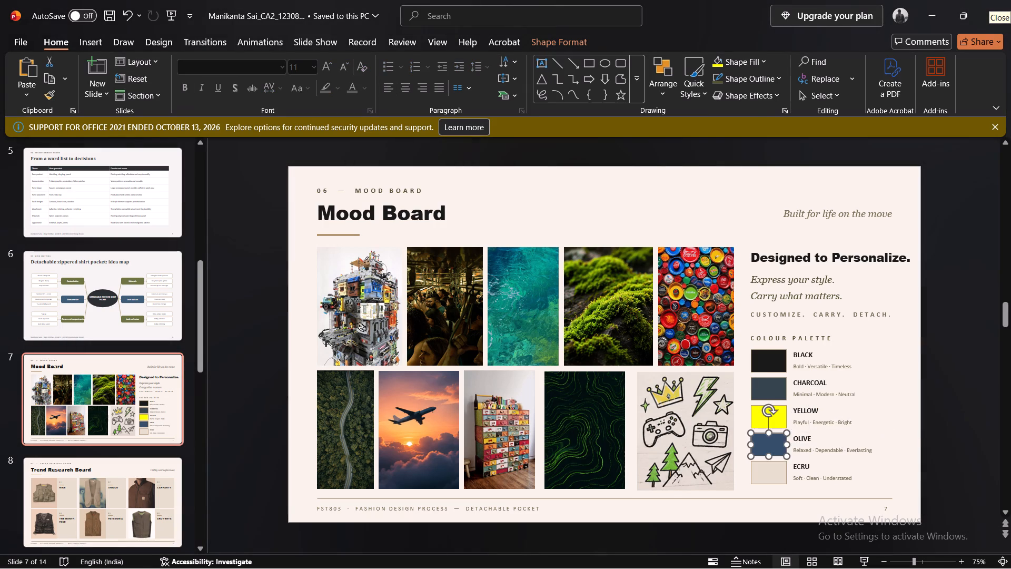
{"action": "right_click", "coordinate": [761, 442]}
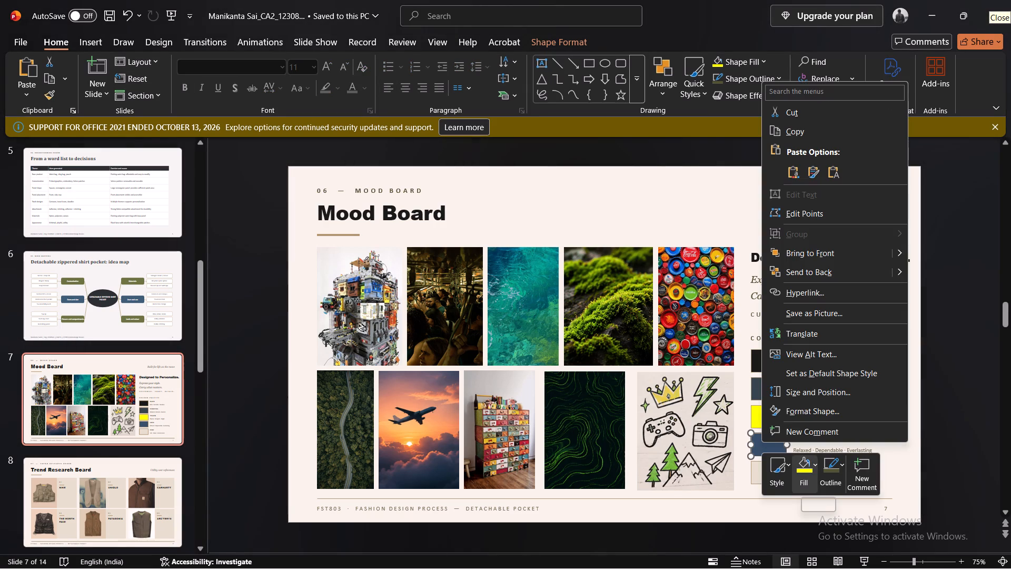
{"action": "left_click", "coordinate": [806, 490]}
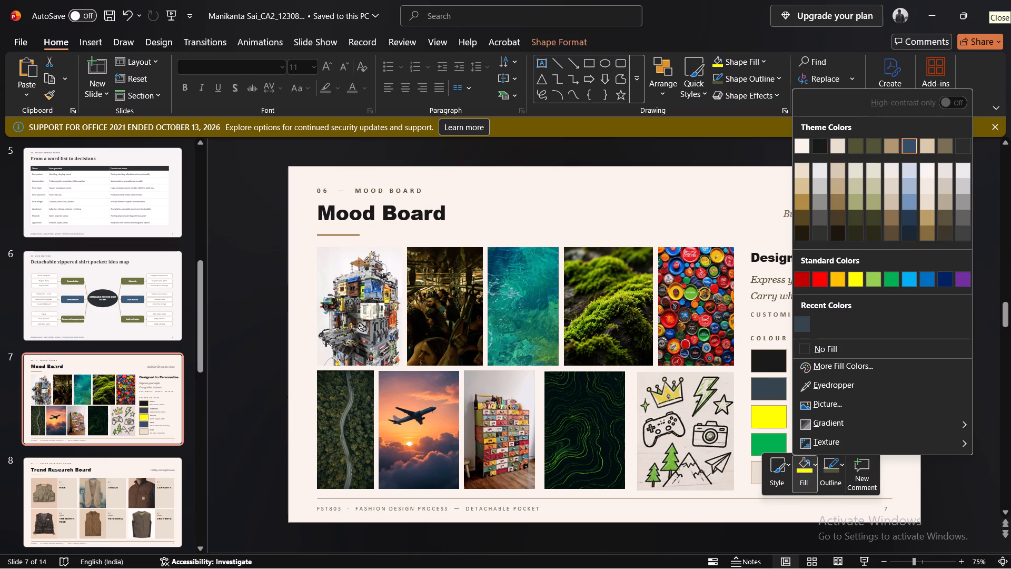
Switch to Chrome and search Google for "OLIVE GRB" in the existing colour-code search tab.
{"action": "left_click", "coordinate": [256, 0]}
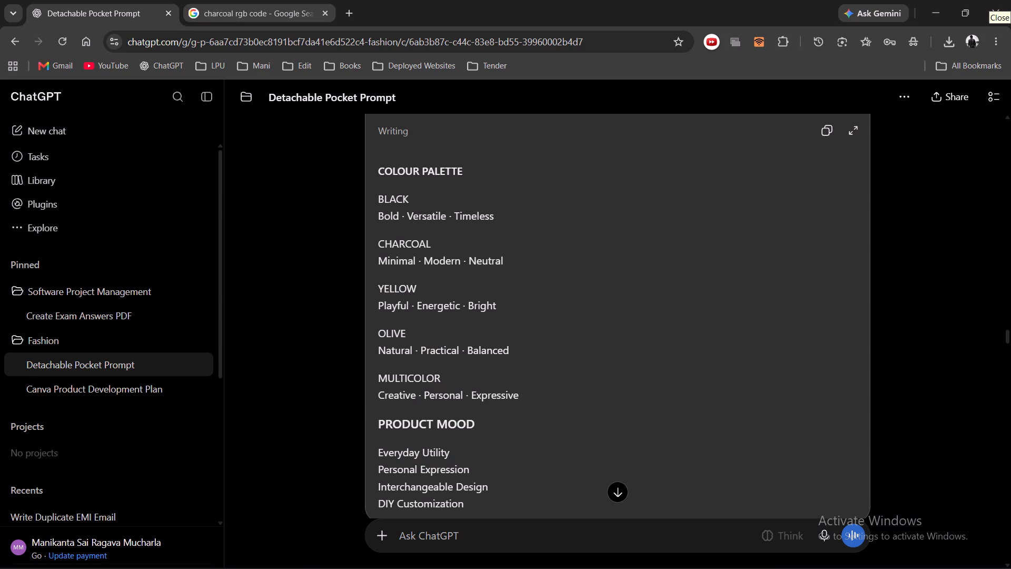
{"action": "left_click", "coordinate": [257, 37]}
{"action": "type", "text": "OLIVE GRB"}
{"action": "key", "text": "Return"}
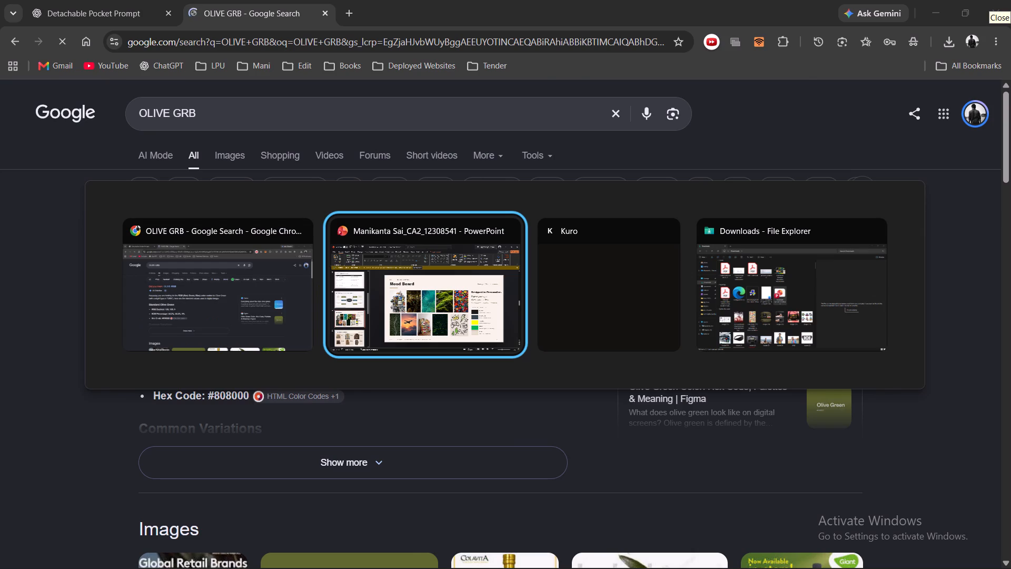
In PowerPoint, fill the OLIVE palette swatch with the custom colour RGB 128, 128, 0, checking it against Google's standard olive hex code.
{"action": "left_click", "coordinate": [780, 447]}
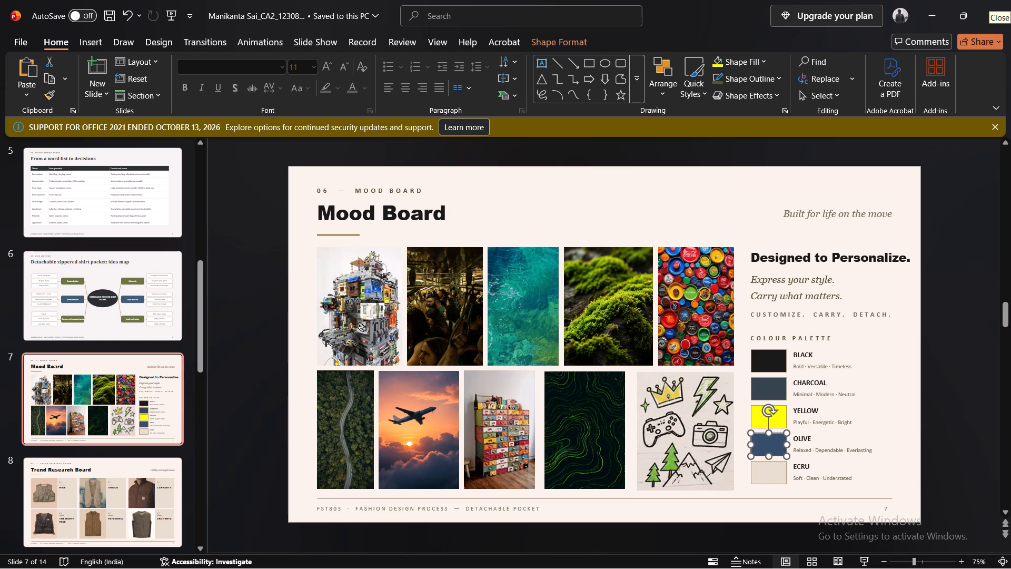
{"action": "right_click", "coordinate": [762, 447]}
{"action": "left_click", "coordinate": [807, 486]}
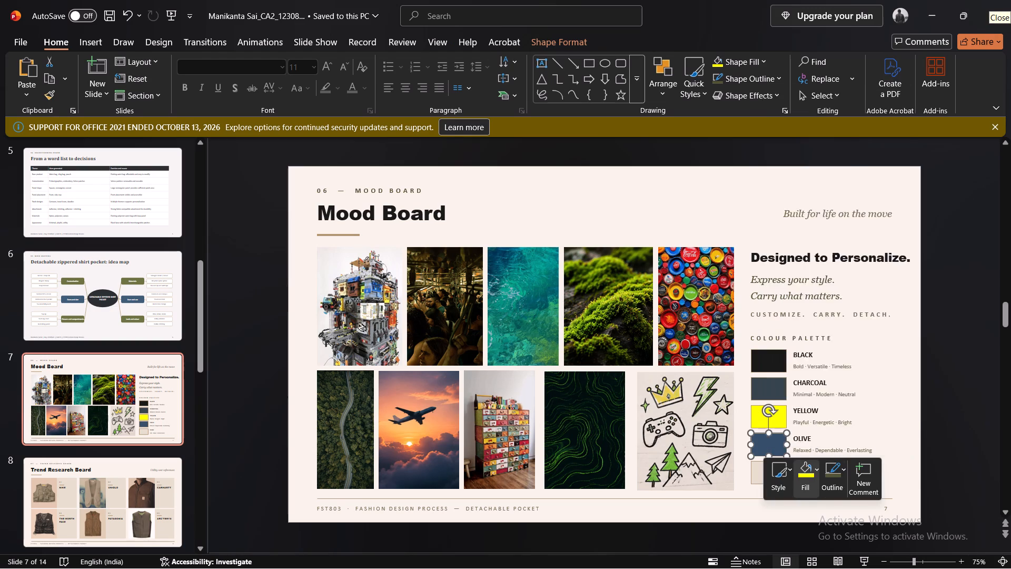
{"action": "left_click", "coordinate": [839, 369]}
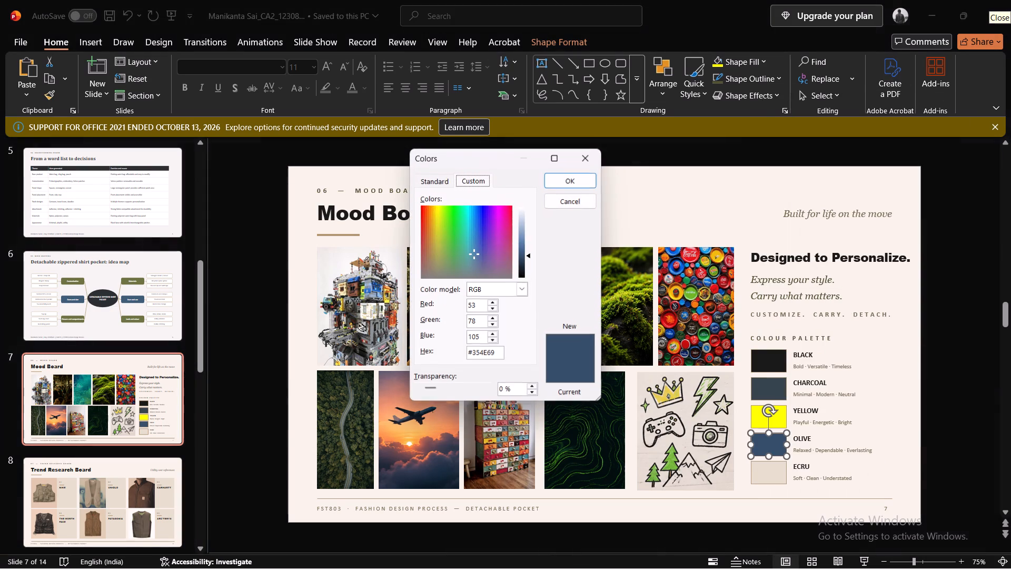
{"action": "double_click", "coordinate": [478, 306]}
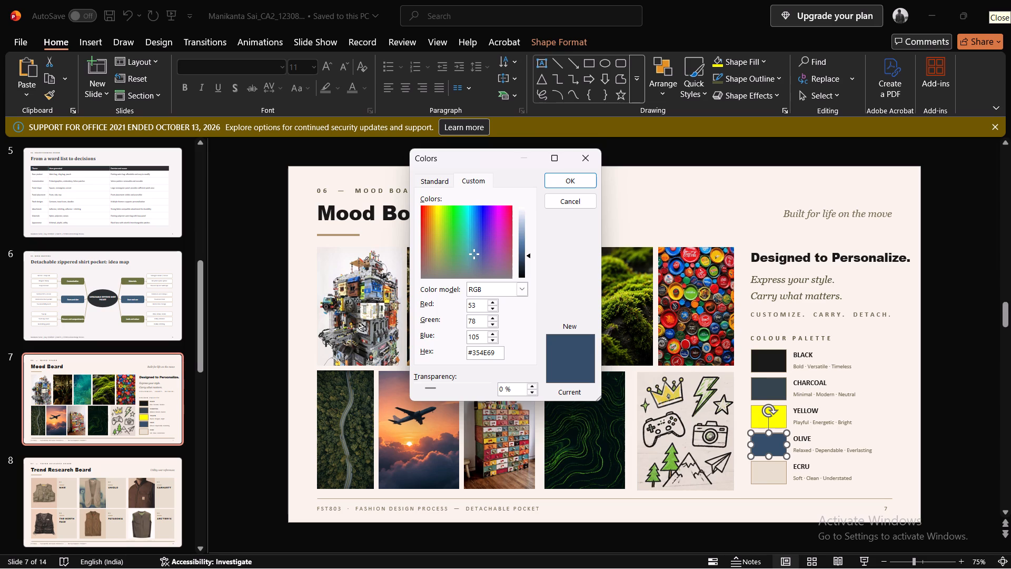
{"action": "key", "text": "BackSpace"}
{"action": "key", "text": "BackSpace"}
{"action": "type", "text": "128"}
{"action": "left_click", "coordinate": [475, 318]}
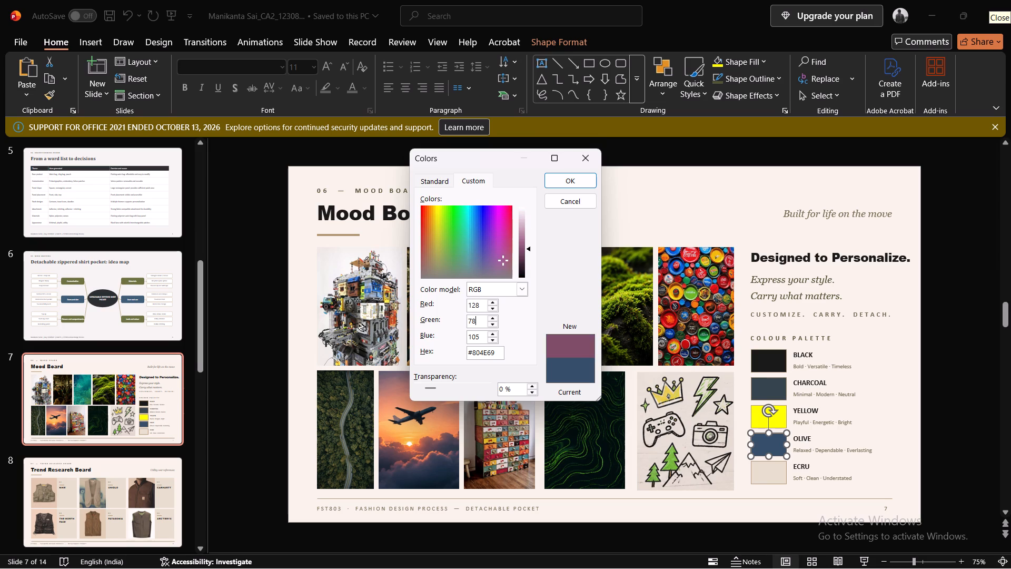
{"action": "key", "text": "BackSpace"}
{"action": "key", "text": "BackSpace"}
{"action": "type", "text": "128"}
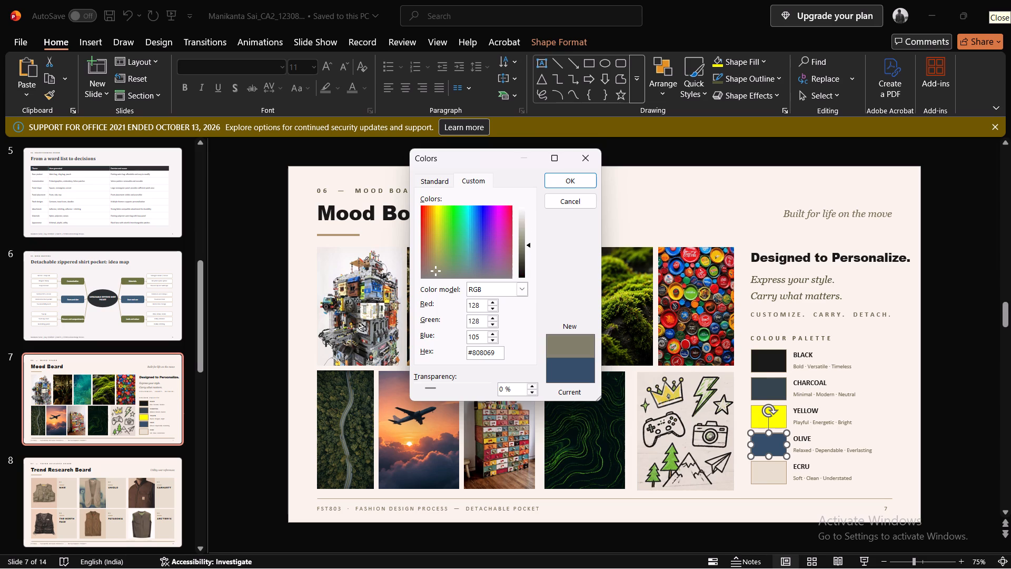
{"action": "left_click", "coordinate": [482, 339]}
{"action": "key", "text": "BackSpace"}
{"action": "key", "text": "BackSpace"}
{"action": "key", "text": "BackSpace"}
{"action": "key", "text": "0"}
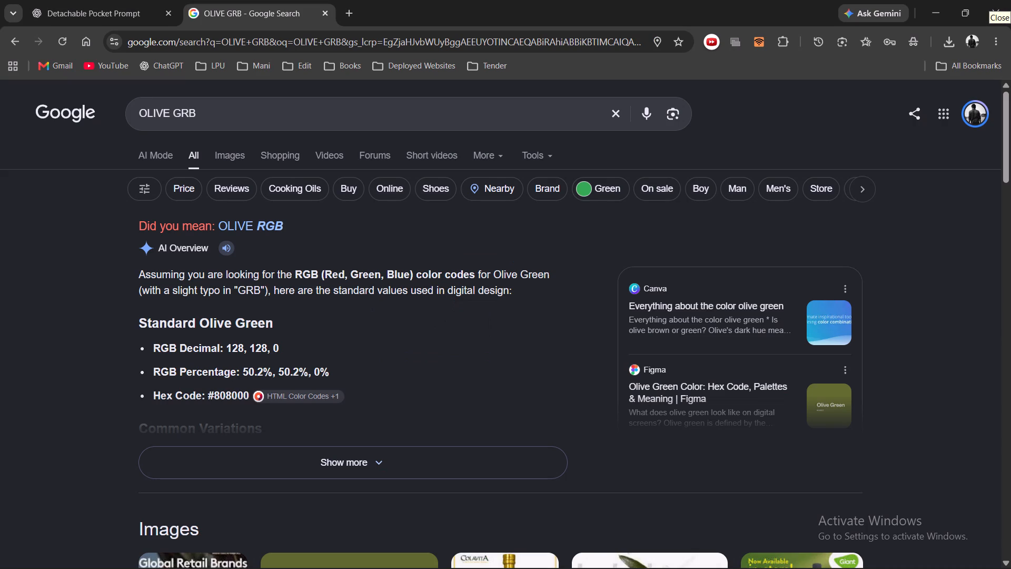
{"action": "double_click", "coordinate": [229, 396]}
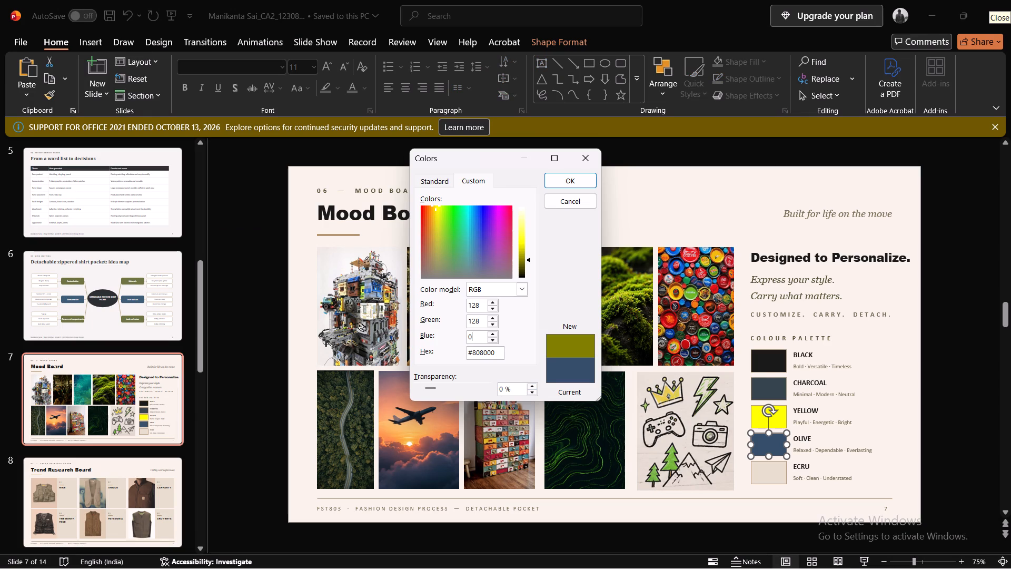
{"action": "left_click", "coordinate": [581, 172]}
{"action": "left_click", "coordinate": [962, 411]}
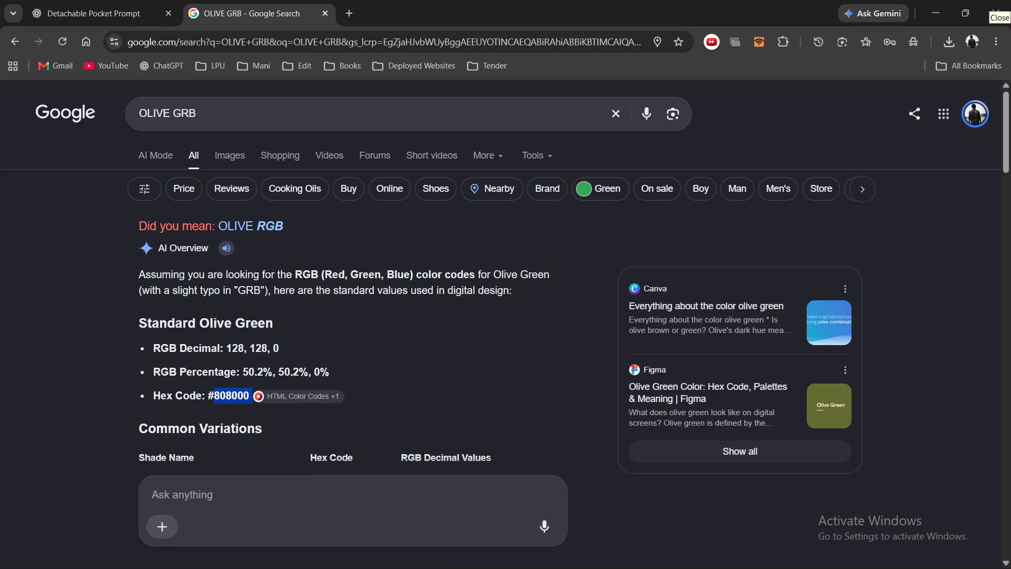
Examine the common olive shade variations and their RGB values in the Google results.
{"action": "scroll", "coordinate": [355, 410], "scroll_direction": "down", "scroll_amount": 1}
{"action": "scroll", "coordinate": [318, 296], "scroll_direction": "down", "scroll_amount": 1}
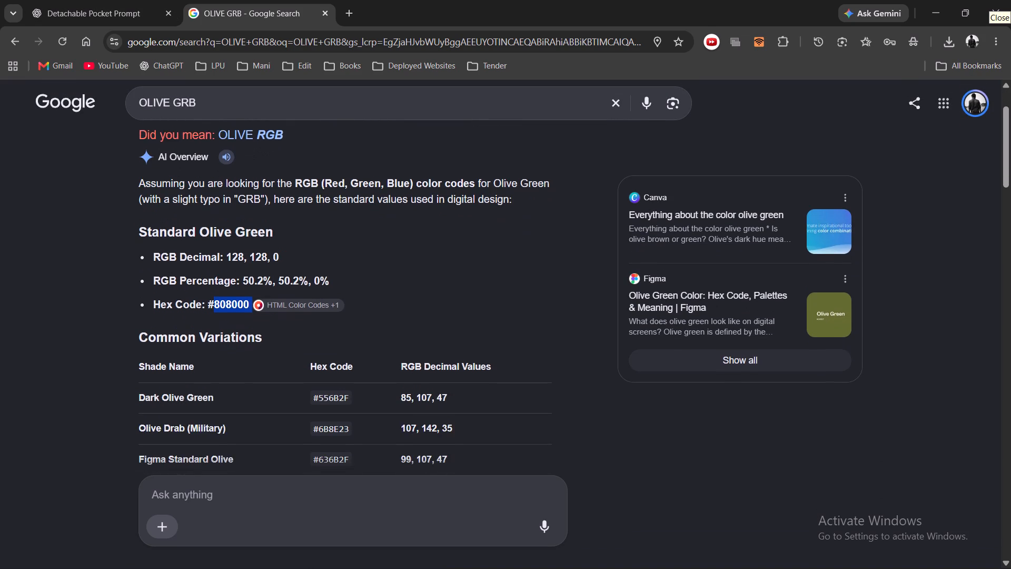
{"action": "scroll", "coordinate": [318, 296], "scroll_direction": "down", "scroll_amount": 2}
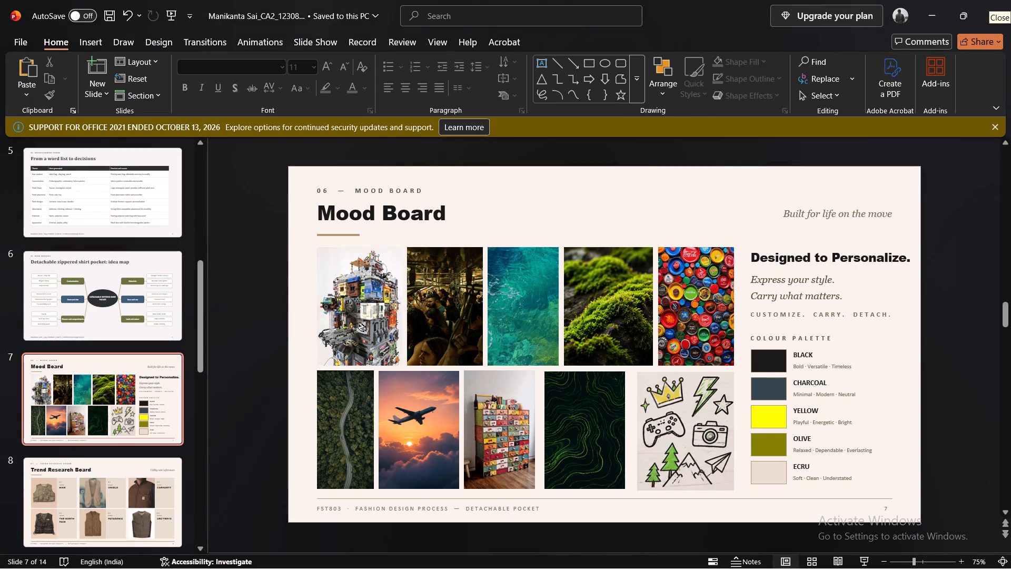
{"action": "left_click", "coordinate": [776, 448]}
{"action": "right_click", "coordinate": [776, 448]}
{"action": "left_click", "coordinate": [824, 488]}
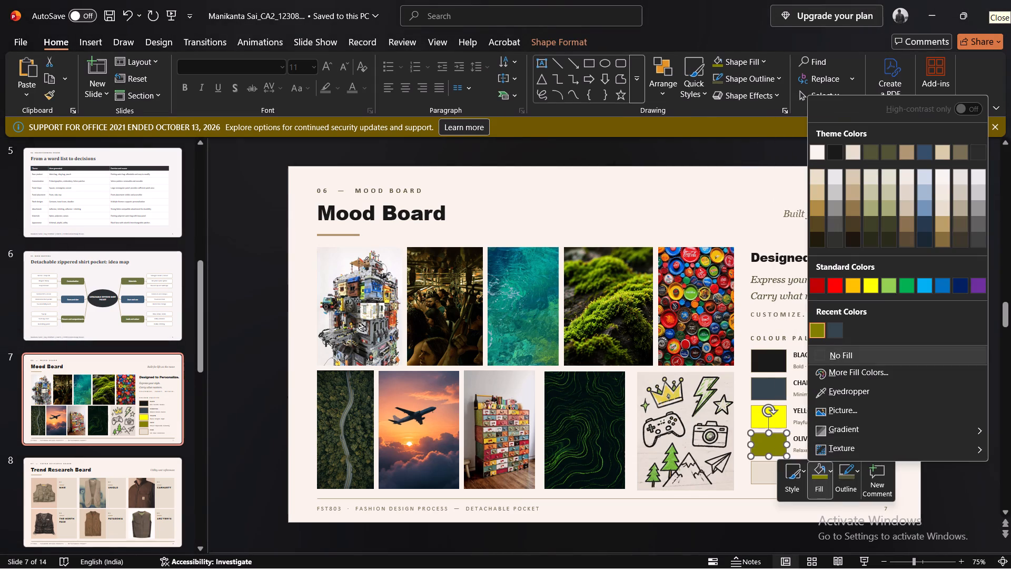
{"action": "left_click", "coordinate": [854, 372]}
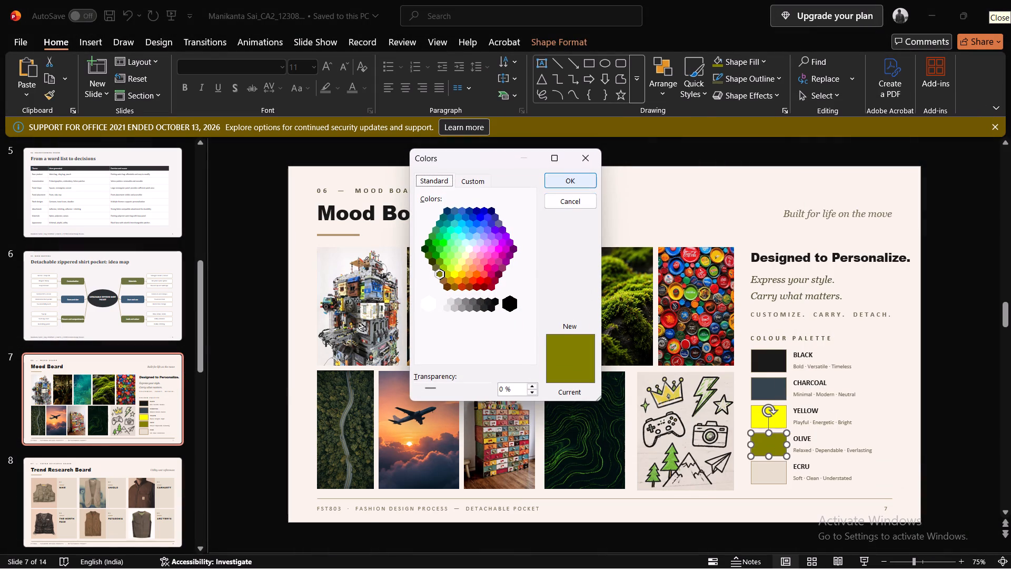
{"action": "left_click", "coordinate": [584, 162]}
{"action": "right_click", "coordinate": [775, 443]}
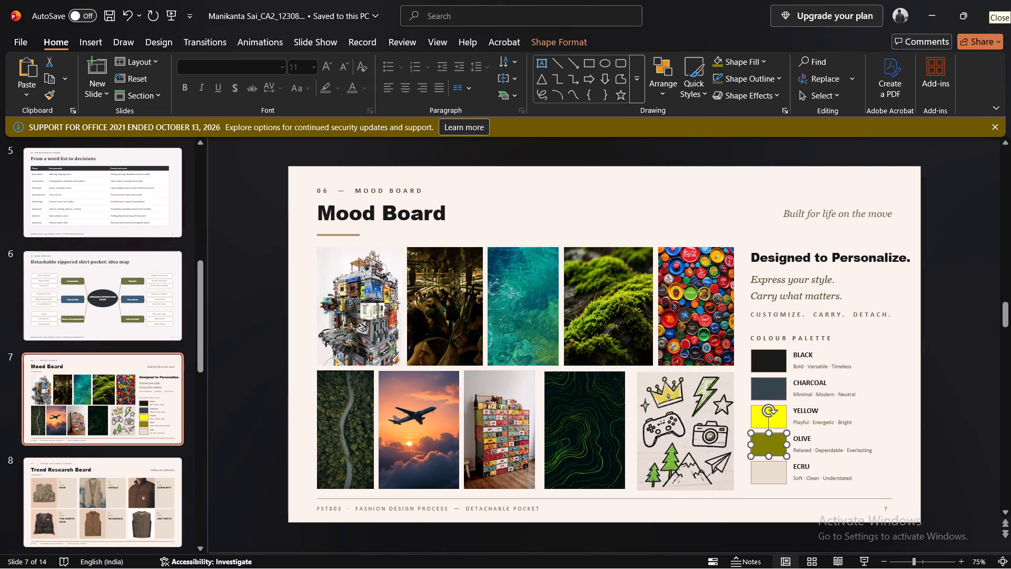
{"action": "left_click", "coordinate": [813, 481]}
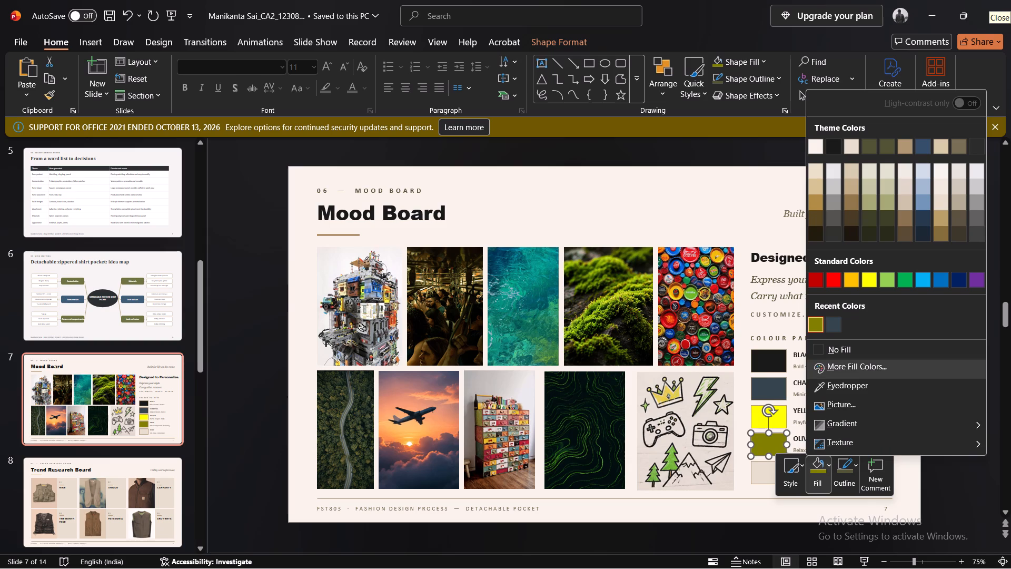
{"action": "left_click", "coordinate": [830, 362]}
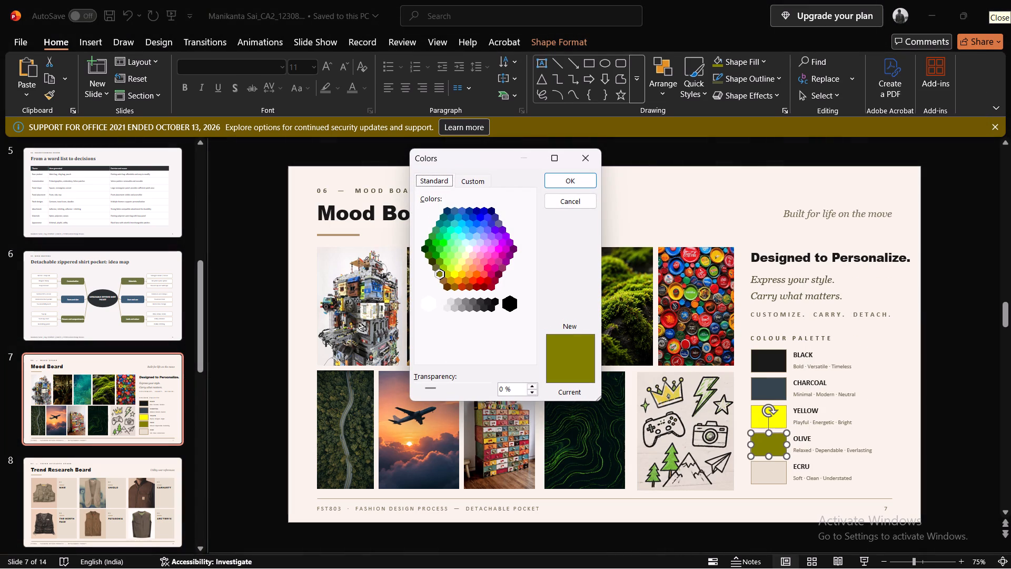
{"action": "left_click", "coordinate": [470, 185]}
{"action": "double_click", "coordinate": [475, 309]}
{"action": "type", "text": "107"}
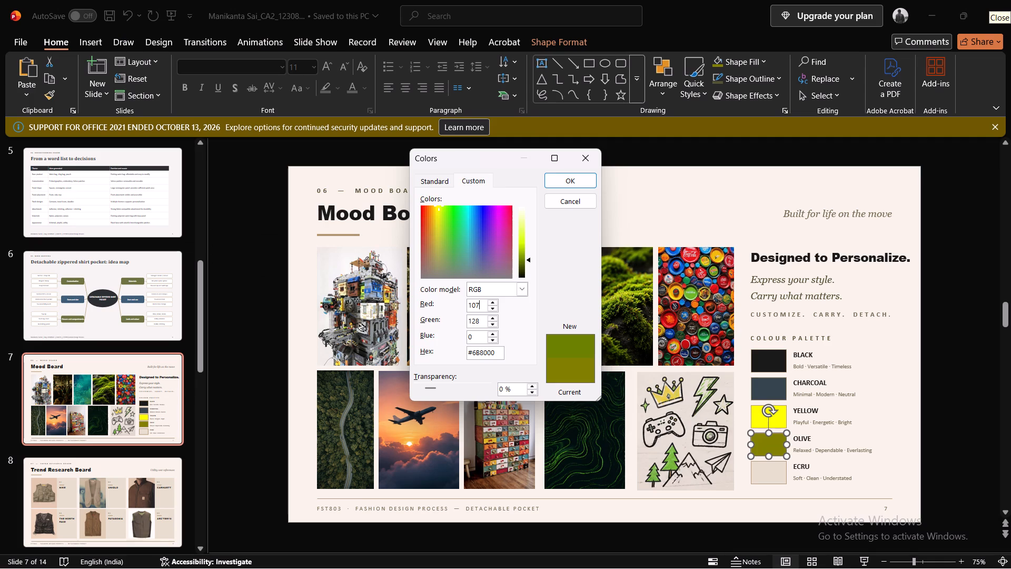
{"action": "double_click", "coordinate": [482, 319]}
{"action": "key", "text": "BackSpace"}
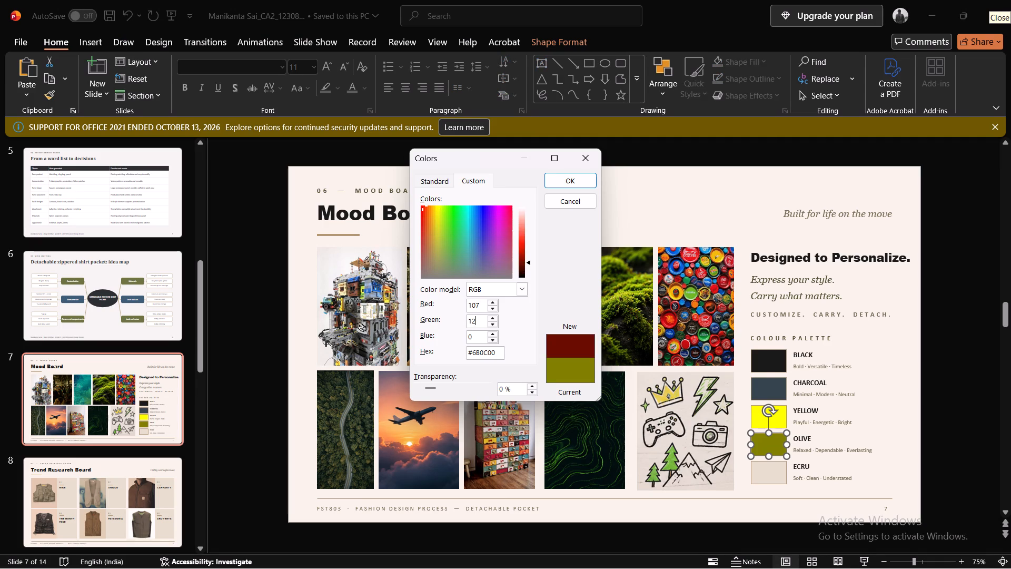
{"action": "key", "text": "BackSpace"}
{"action": "key", "text": "BackSpace"}
{"action": "type", "text": "142"}
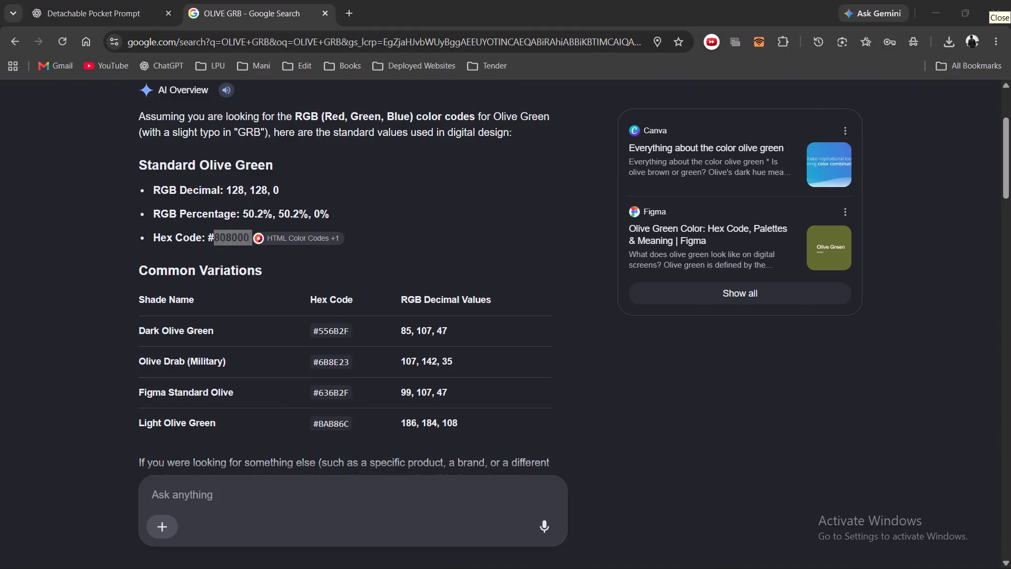
{"action": "key", "text": "3"}
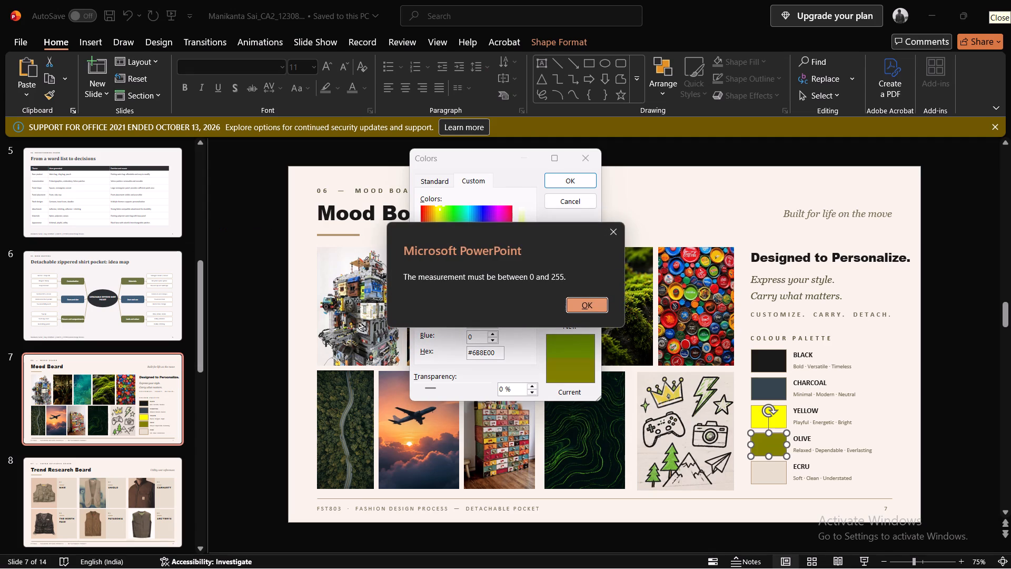
{"action": "key", "text": "Return"}
{"action": "type", "text": "142"}
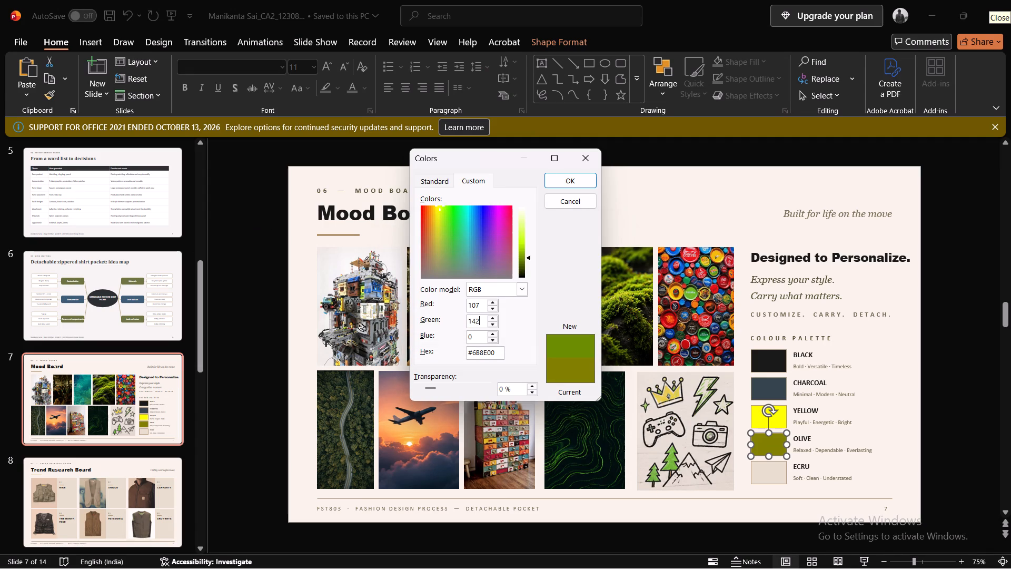
{"action": "double_click", "coordinate": [480, 339]}
{"action": "type", "text": "35"}
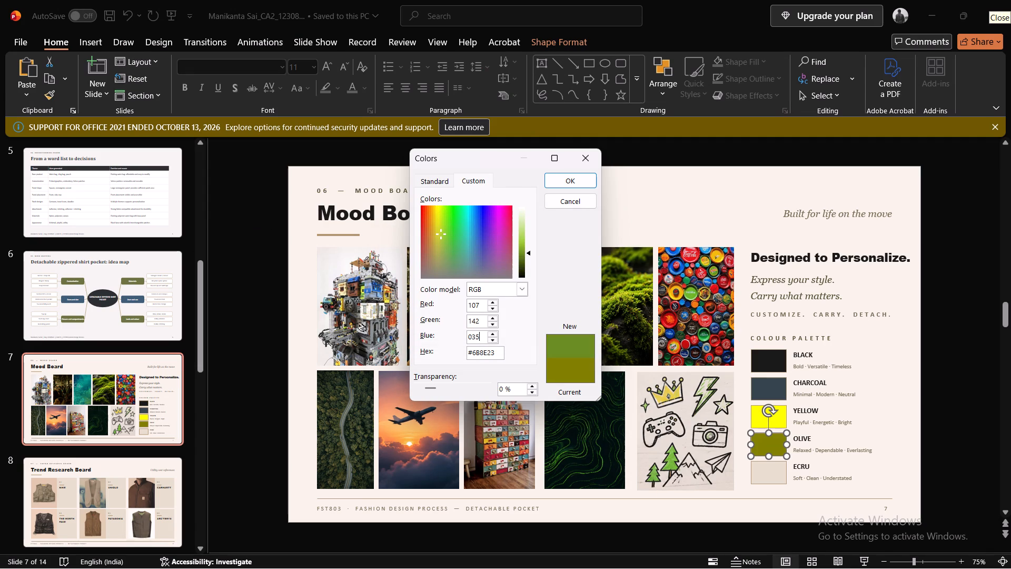
{"action": "key", "text": "BackSpace"}
{"action": "key", "text": "BackSpace"}
{"action": "key", "text": "BackSpace"}
{"action": "type", "text": "35"}
{"action": "left_click", "coordinate": [572, 297]}
{"action": "left_click", "coordinate": [566, 176]}
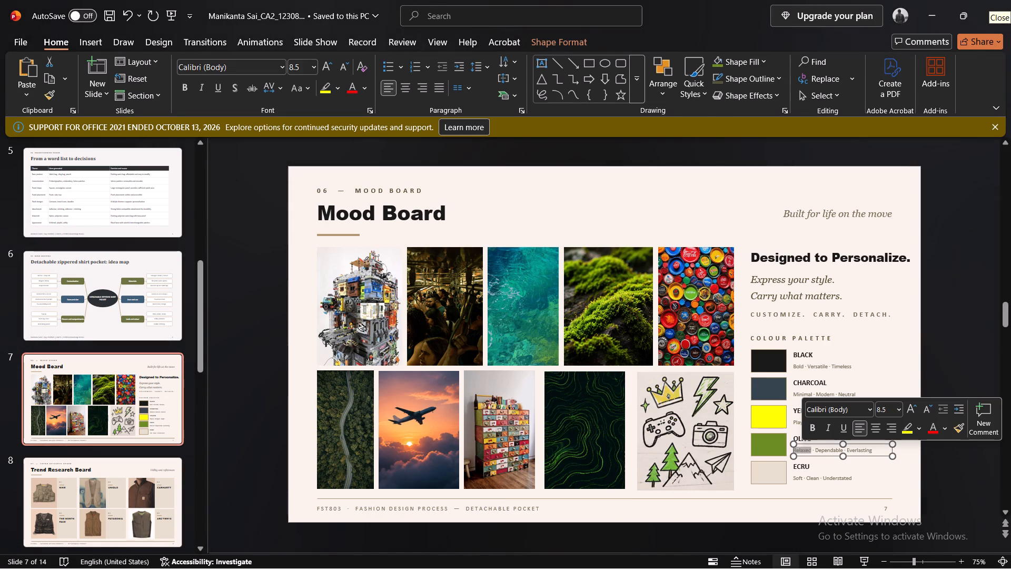
{"action": "type", "text": "Natural"}
{"action": "key", "text": "Right"}
{"action": "key", "text": "Right"}
{"action": "key", "text": "Right"}
{"action": "key", "text": "Right"}
{"action": "key", "text": "Right"}
{"action": "key", "text": "Right"}
{"action": "key", "text": "Right"}
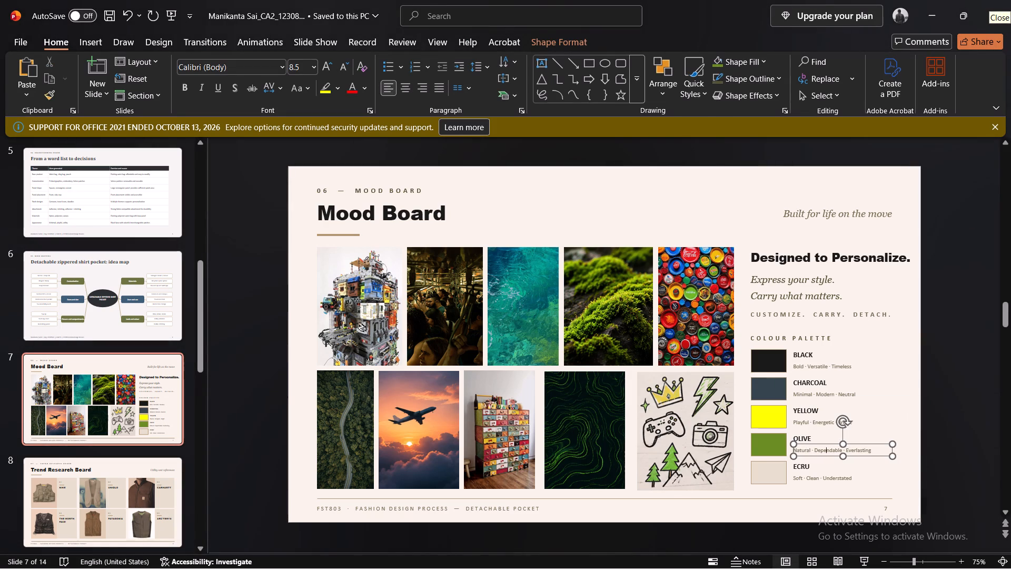
{"action": "key", "text": "Right"}
{"action": "key", "text": "Right"}
{"action": "key", "text": "Right"}
{"action": "key", "text": "Right"}
{"action": "key", "text": "Right"}
{"action": "key", "text": "Right"}
{"action": "key", "text": "BackSpace"}
{"action": "key", "text": "BackSpace"}
{"action": "key", "text": "BackSpace"}
{"action": "key", "text": "BackSpace"}
{"action": "key", "text": "BackSpace"}
{"action": "key", "text": "BackSpace"}
{"action": "key", "text": "BackSpace"}
{"action": "key", "text": "BackSpace"}
{"action": "key", "text": "BackSpace"}
{"action": "key", "text": "BackSpace"}
{"action": "type", "text": "Praci"}
{"action": "key", "text": "BackSpace"}
{"action": "type", "text": "tical"}
{"action": "key", "text": "Right"}
{"action": "key", "text": "Right"}
{"action": "key", "text": "Right"}
{"action": "key", "text": "Right"}
{"action": "key", "text": "Right"}
{"action": "key", "text": "Right"}
{"action": "key", "text": "Right"}
{"action": "key", "text": "Right"}
{"action": "key", "text": "Right"}
{"action": "key", "text": "Right"}
{"action": "key", "text": "Right"}
{"action": "key", "text": "Right"}
{"action": "key", "text": "Right"}
{"action": "key", "text": "Right"}
{"action": "key", "text": "Right"}
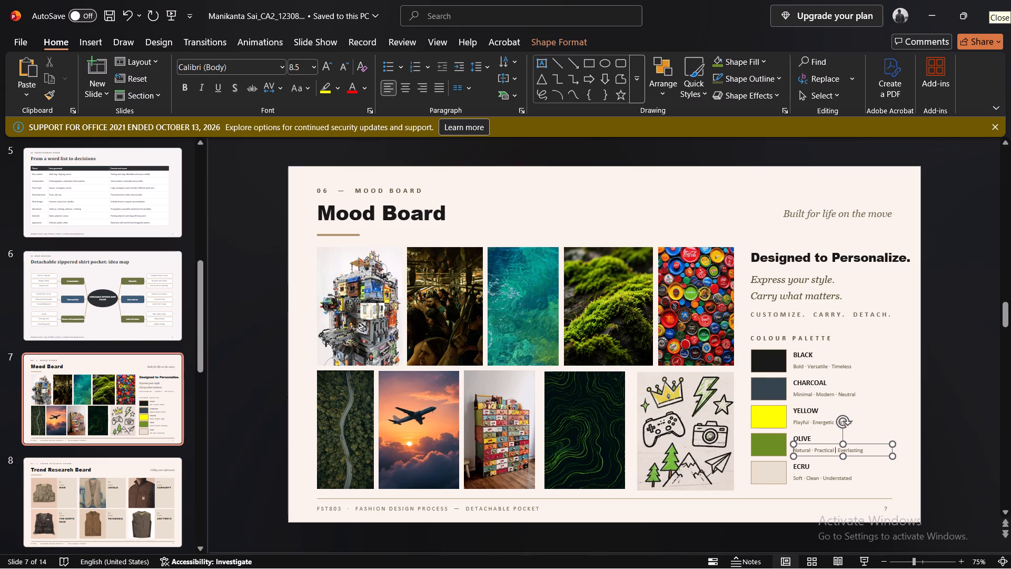
{"action": "key", "text": "BackSpace"}
{"action": "key", "text": "BackSpace"}
{"action": "key", "text": "BackSpace"}
{"action": "key", "text": "BackSpace"}
{"action": "key", "text": "BackSpace"}
{"action": "key", "text": "BackSpace"}
{"action": "key", "text": "BackSpace"}
{"action": "key", "text": "BackSpace"}
{"action": "key", "text": "BackSpace"}
{"action": "key", "text": "BackSpace"}
{"action": "key", "text": "BackSpace"}
{"action": "type", "text": "Balanced"}
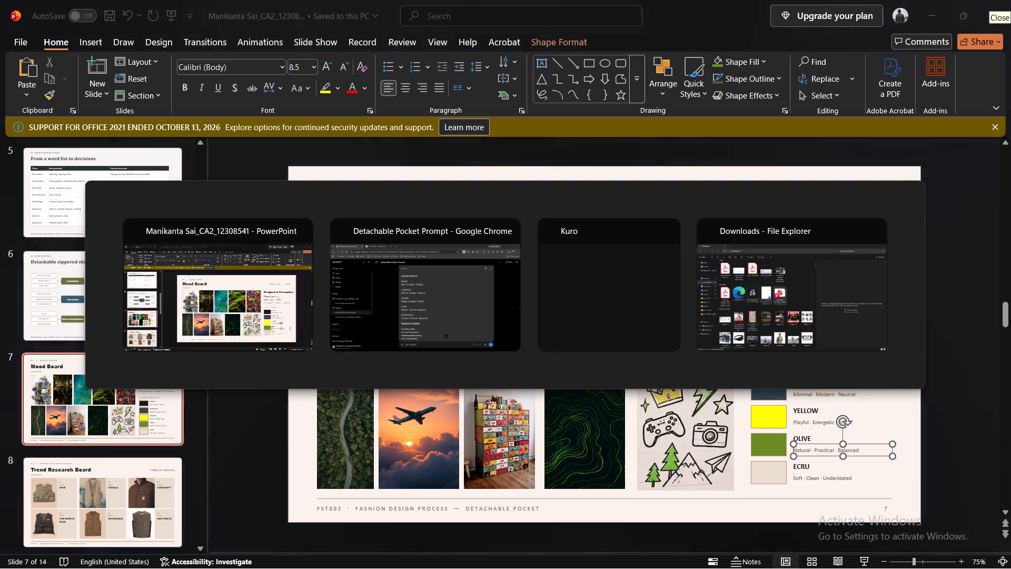
Check the last palette entry in ChatGPT's copy and replace the ECRU label in PowerPoint with "MULTICOLOR".
{"action": "scroll", "coordinate": [659, 408], "scroll_direction": "down", "scroll_amount": 1}
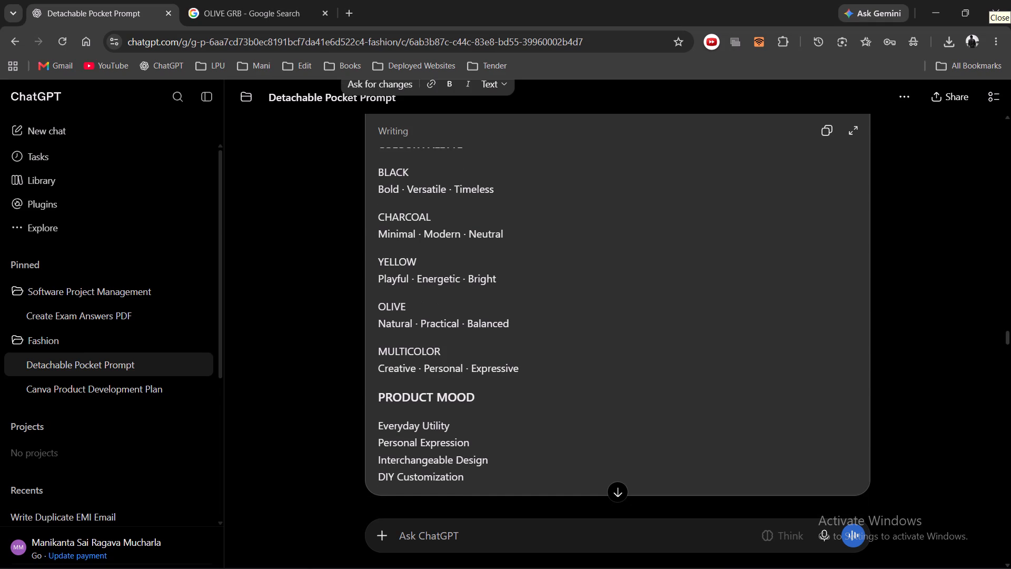
{"action": "double_click", "coordinate": [801, 465]}
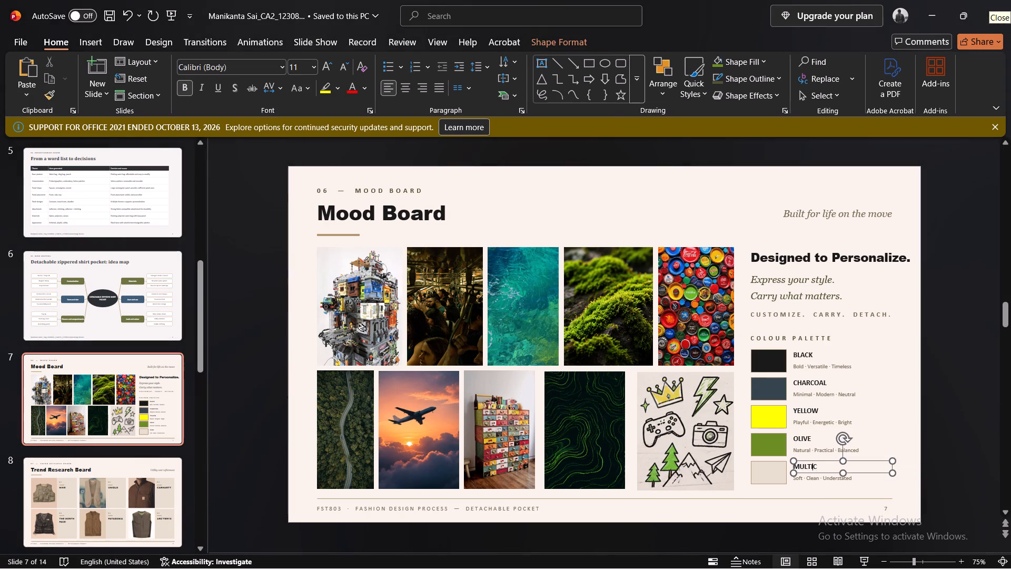
{"action": "key", "text": "BackSpace"}
{"action": "type", "text": "OLOR"}
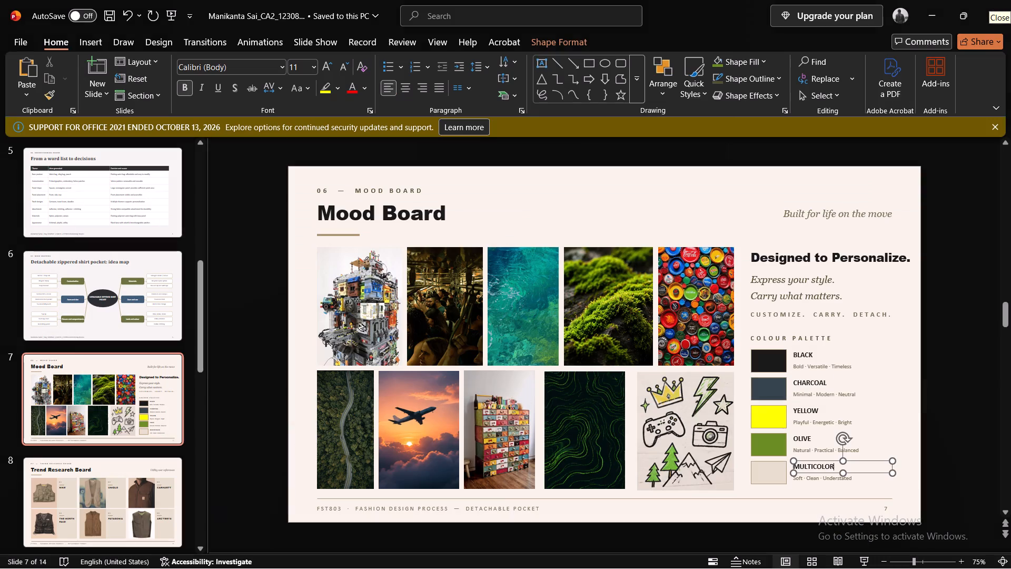
Change the description under MULTICOLOR to "Creative · Personal · Expressive", following ChatGPT's colour palette copy.
{"action": "double_click", "coordinate": [798, 477]}
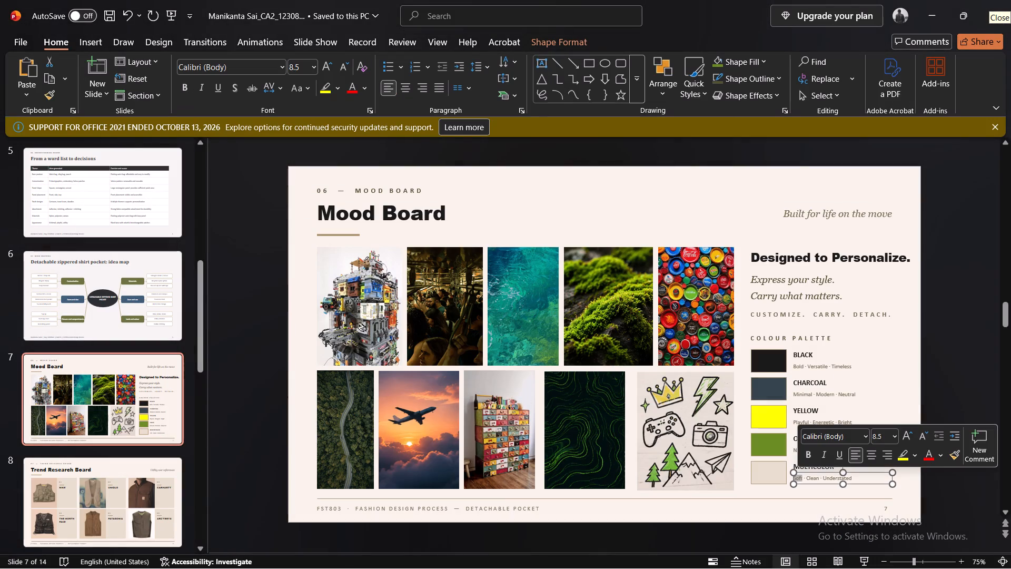
{"action": "type", "text": "Creative"}
{"action": "key", "text": "Right"}
{"action": "key", "text": "Right"}
{"action": "key", "text": "Right"}
{"action": "key", "text": "Right"}
{"action": "key", "text": "Right"}
{"action": "key", "text": "Right"}
{"action": "key", "text": "Right"}
{"action": "key", "text": "Right"}
{"action": "key", "text": "Right"}
{"action": "key", "text": "Left"}
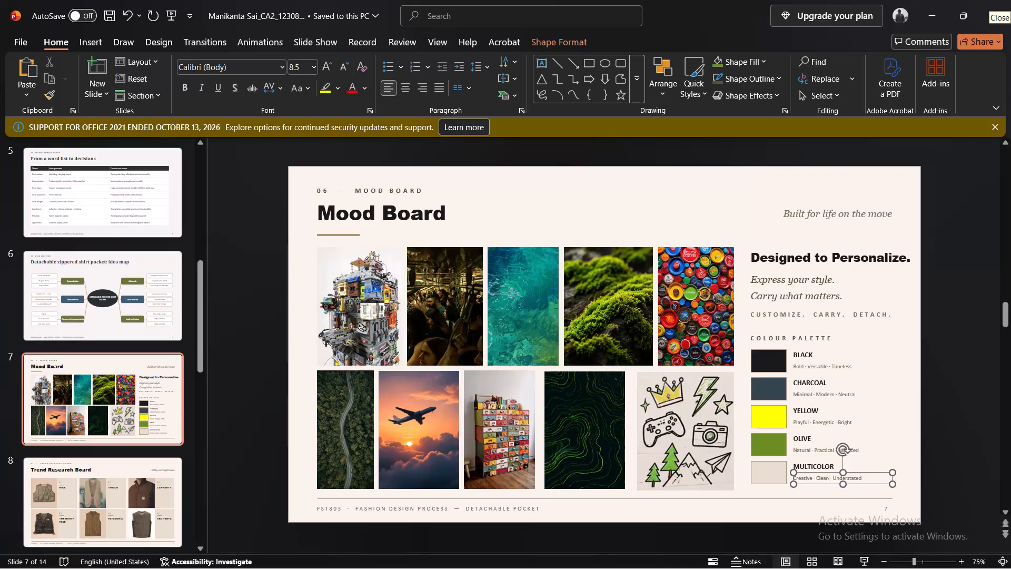
{"action": "key", "text": "BackSpace"}
{"action": "key", "text": "BackSpace"}
{"action": "key", "text": "BackSpace"}
{"action": "key", "text": "BackSpace"}
{"action": "key", "text": "BackSpace"}
{"action": "type", "text": "Personal"}
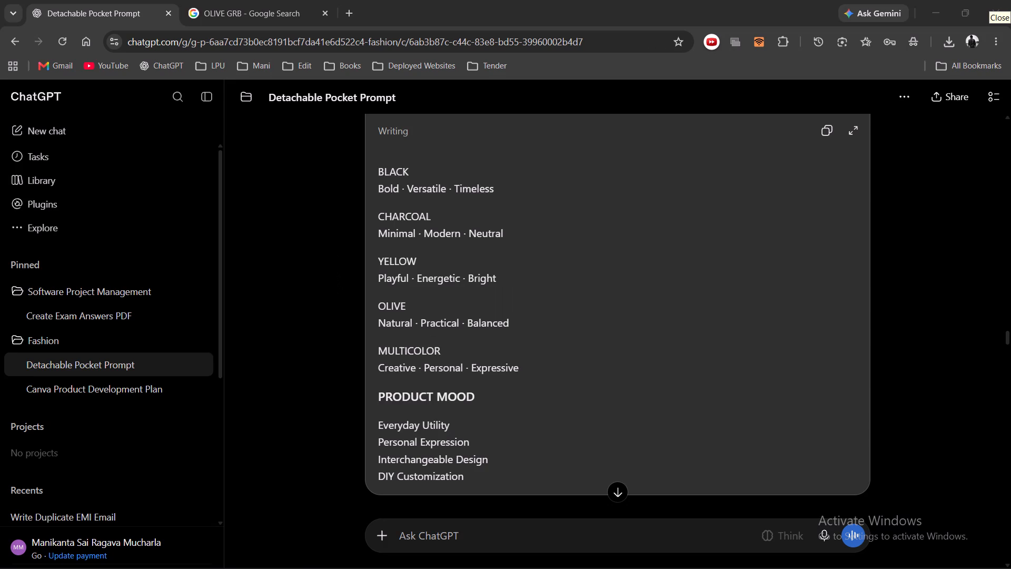
{"action": "key", "text": "Right"}
{"action": "key", "text": "Right"}
{"action": "key", "text": "Right"}
{"action": "key", "text": "Right"}
{"action": "key", "text": "Right"}
{"action": "key", "text": "Right"}
{"action": "key", "text": "Right"}
{"action": "key", "text": "Right"}
{"action": "key", "text": "Right"}
{"action": "key", "text": "Right"}
{"action": "key", "text": "Right"}
{"action": "key", "text": "Right"}
{"action": "key", "text": "Right"}
{"action": "key", "text": "Right"}
{"action": "key", "text": "Right"}
{"action": "key", "text": "Right"}
{"action": "key", "text": "Right"}
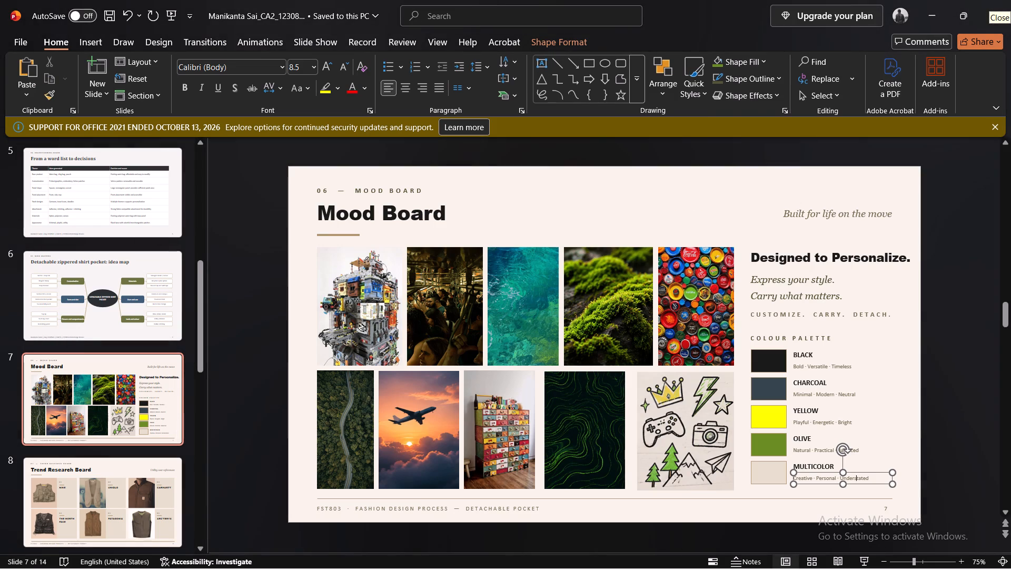
{"action": "key", "text": "BackSpace"}
{"action": "key", "text": "BackSpace"}
{"action": "key", "text": "BackSpace"}
{"action": "key", "text": "BackSpace"}
{"action": "key", "text": "BackSpace"}
{"action": "key", "text": "BackSpace"}
{"action": "key", "text": "BackSpace"}
{"action": "key", "text": "BackSpace"}
{"action": "key", "text": "BackSpace"}
{"action": "key", "text": "BackSpace"}
{"action": "key", "text": "BackSpace"}
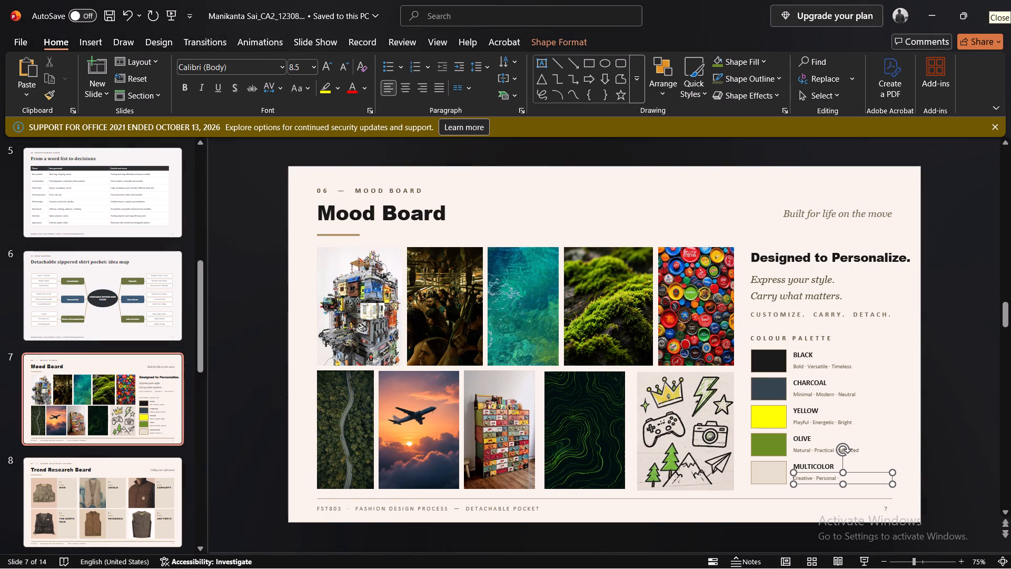
{"action": "type", "text": "Expressive"}
{"action": "left_click", "coordinate": [954, 472]}
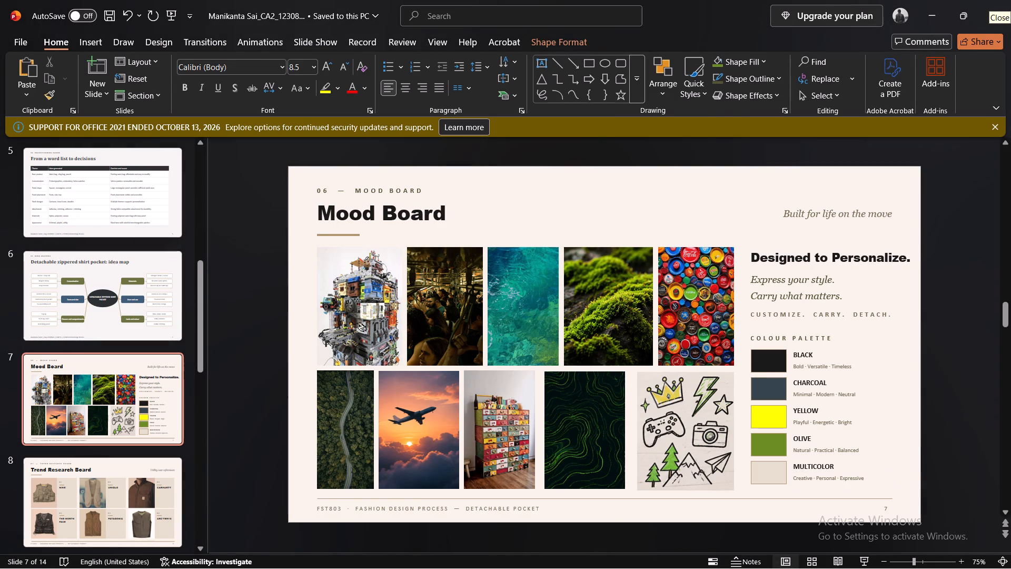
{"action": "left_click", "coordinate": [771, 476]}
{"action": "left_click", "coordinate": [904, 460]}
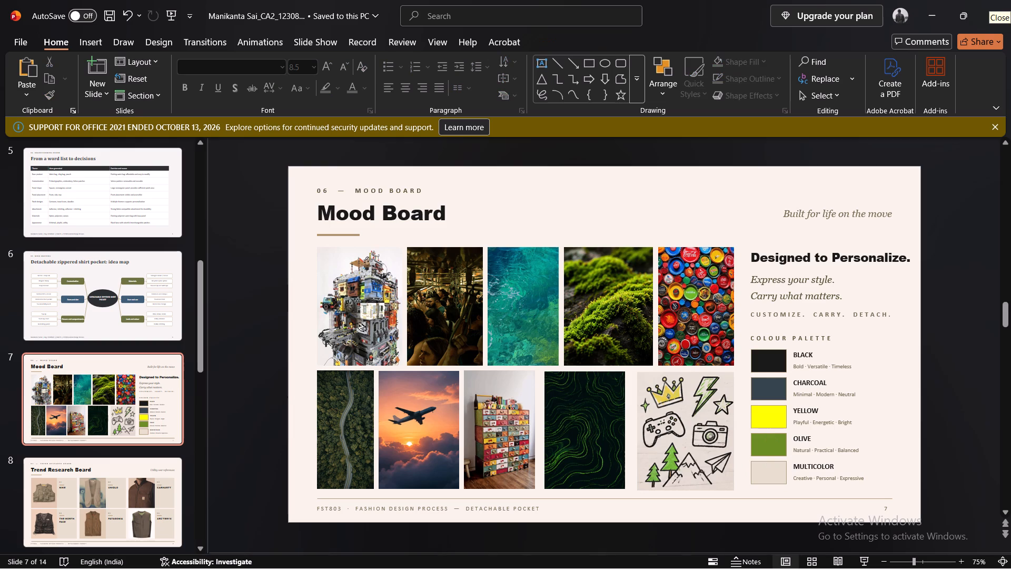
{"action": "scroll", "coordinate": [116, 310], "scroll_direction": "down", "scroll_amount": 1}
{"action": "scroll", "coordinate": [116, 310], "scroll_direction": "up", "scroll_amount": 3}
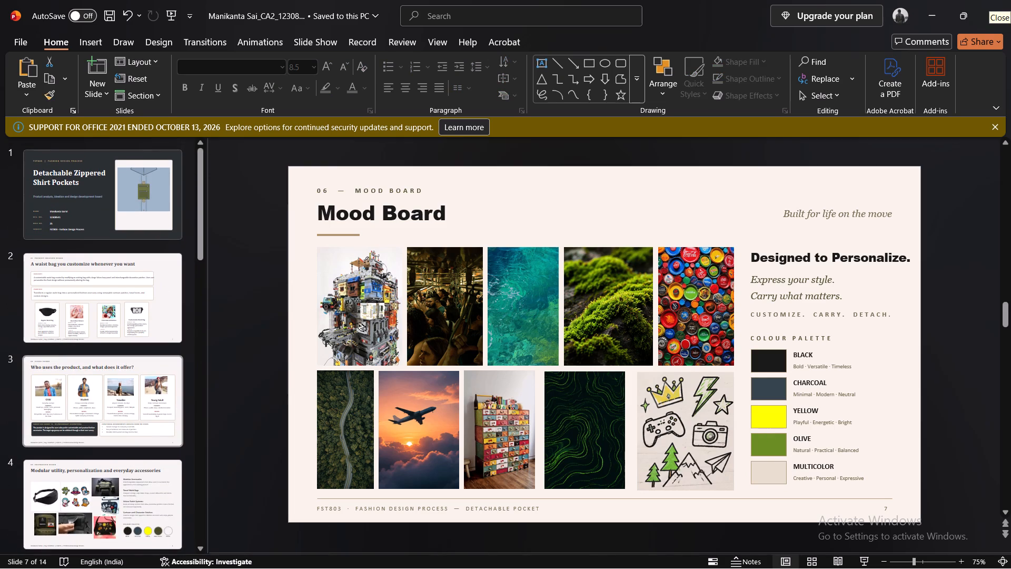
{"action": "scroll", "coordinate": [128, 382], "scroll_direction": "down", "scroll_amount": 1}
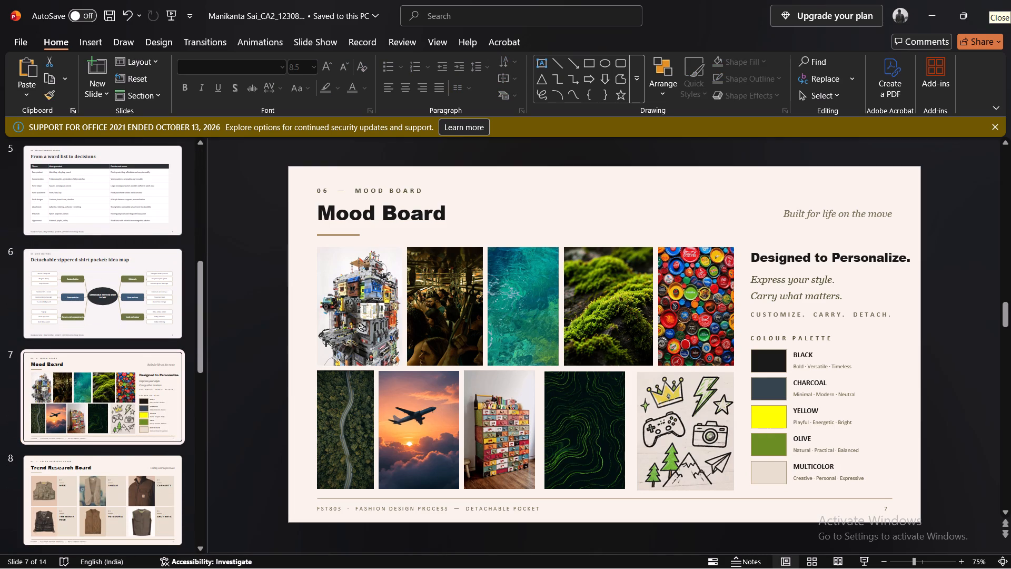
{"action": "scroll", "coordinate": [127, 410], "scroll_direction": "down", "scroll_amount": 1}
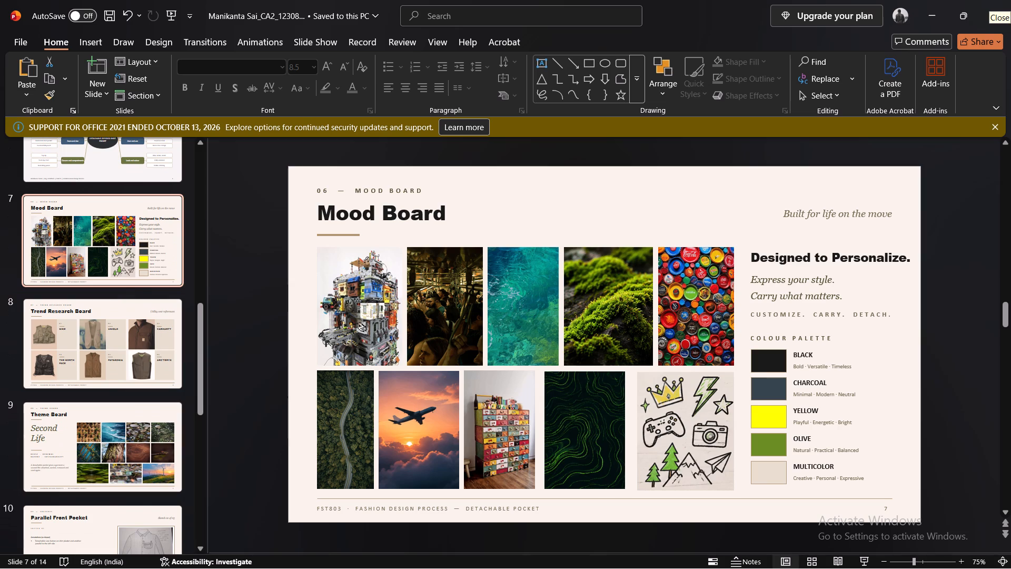
Save the presentation with the reworked Mood Board slide.
{"action": "left_click", "coordinate": [783, 296]}
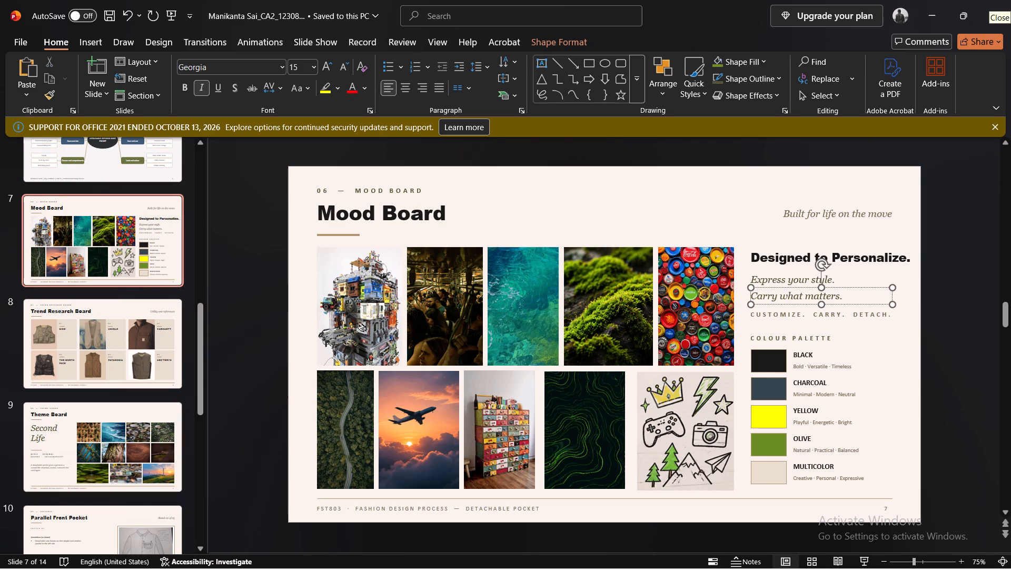
{"action": "key", "text": "ctrl+s"}
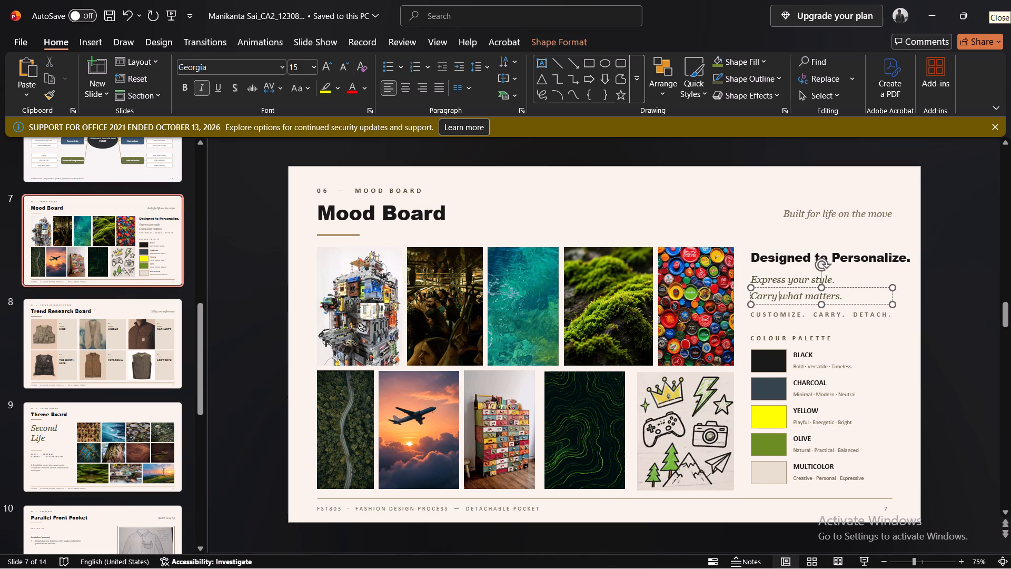
{"action": "left_click", "coordinate": [122, 355]}
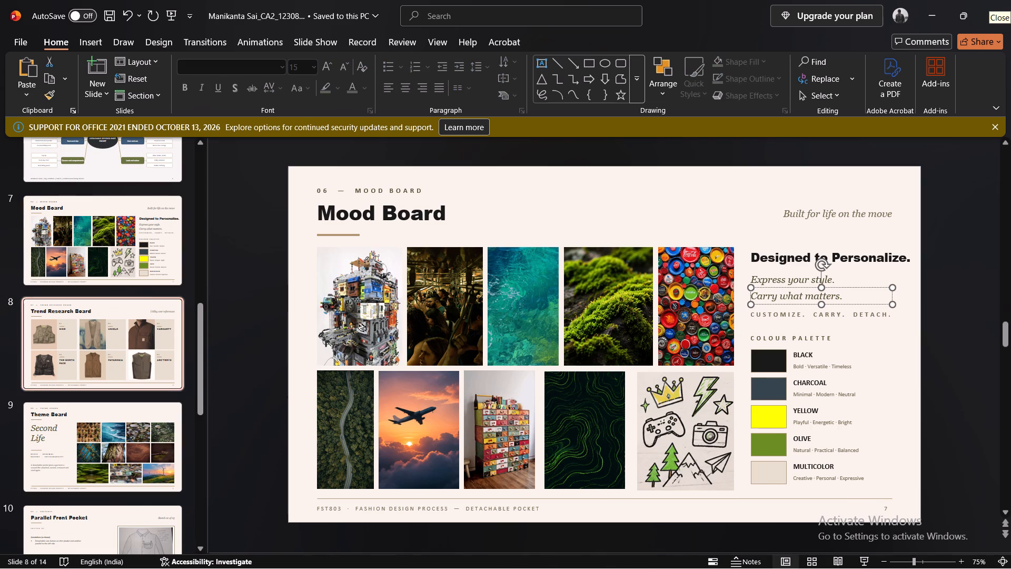
{"action": "scroll", "coordinate": [107, 370], "scroll_direction": "up", "scroll_amount": 1}
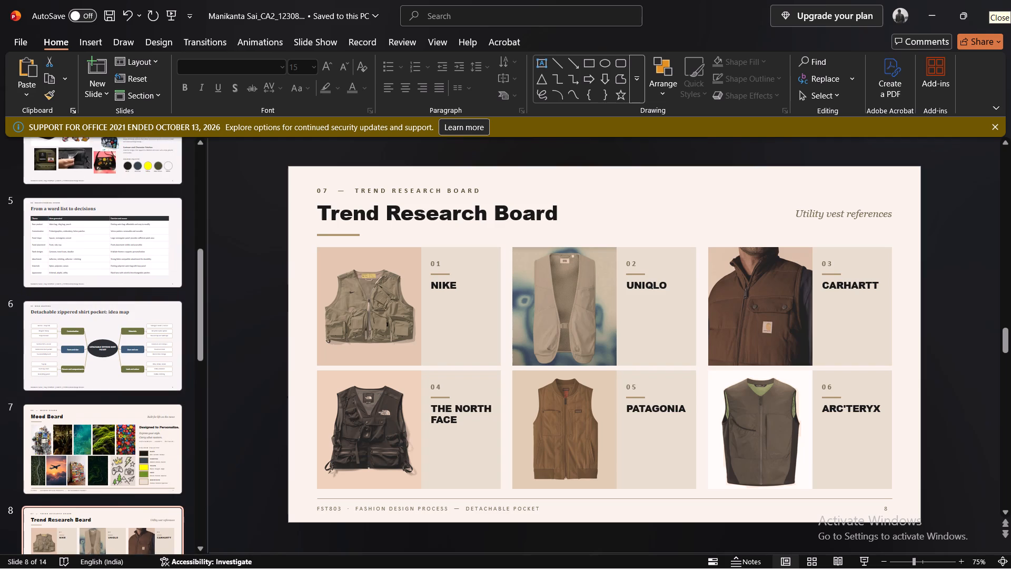
{"action": "scroll", "coordinate": [107, 370], "scroll_direction": "down", "scroll_amount": 1}
{"action": "scroll", "coordinate": [129, 280], "scroll_direction": "up", "scroll_amount": 1}
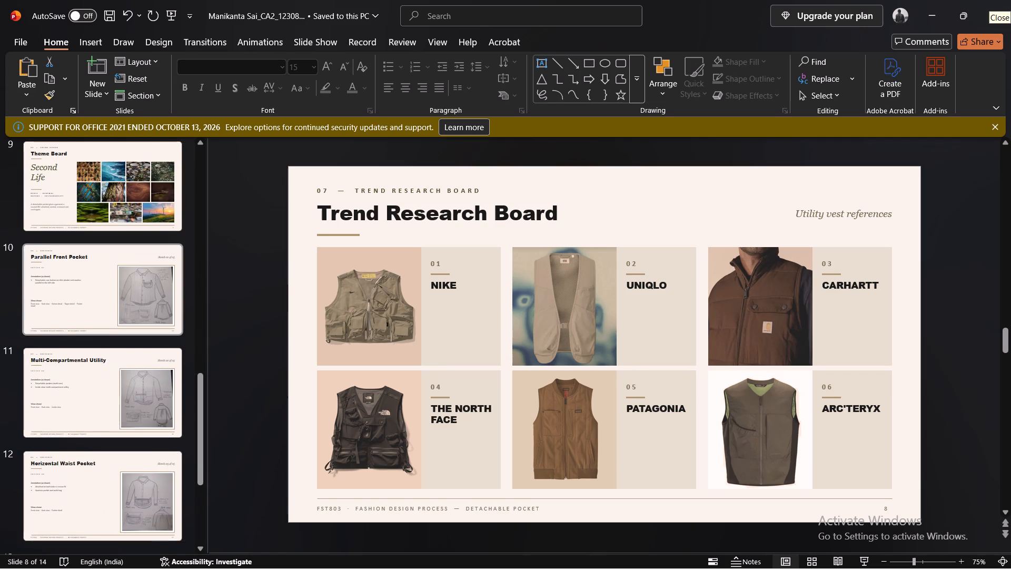
{"action": "scroll", "coordinate": [129, 280], "scroll_direction": "up", "scroll_amount": 1}
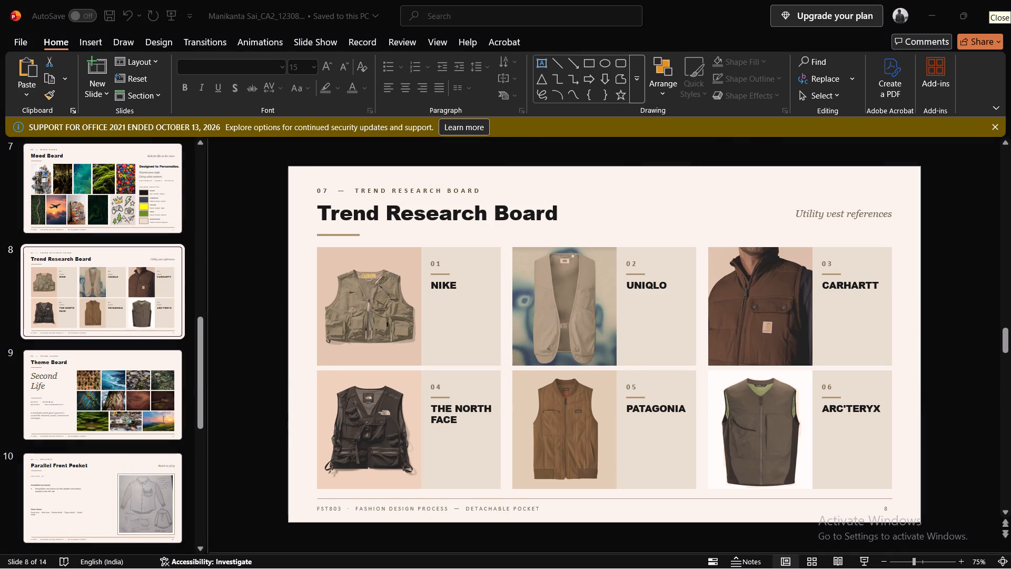
{"action": "scroll", "coordinate": [296, 287], "scroll_direction": "down", "scroll_amount": 4}
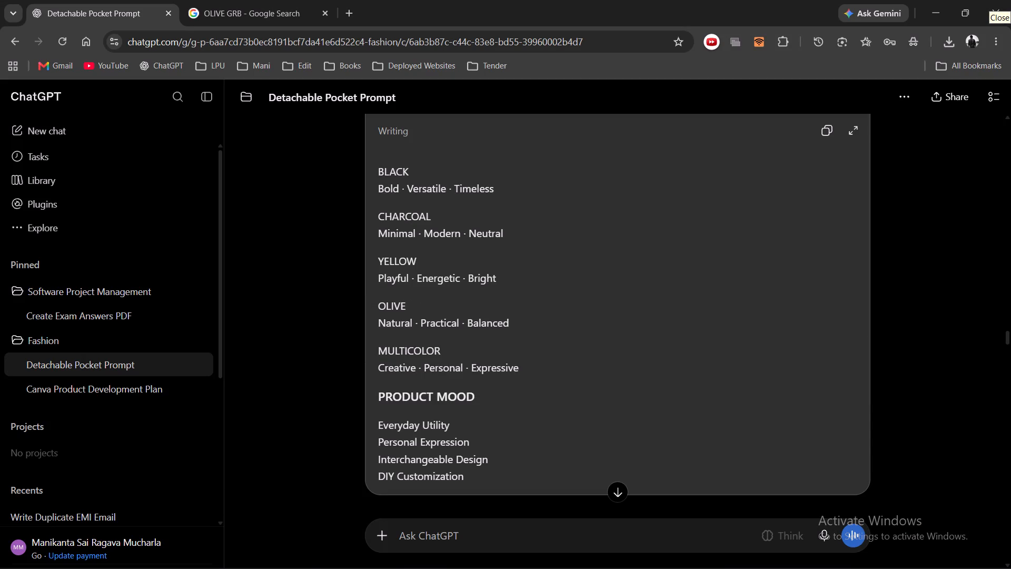
{"action": "scroll", "coordinate": [296, 287], "scroll_direction": "down", "scroll_amount": 1}
{"action": "scroll", "coordinate": [493, 307], "scroll_direction": "down", "scroll_amount": 1}
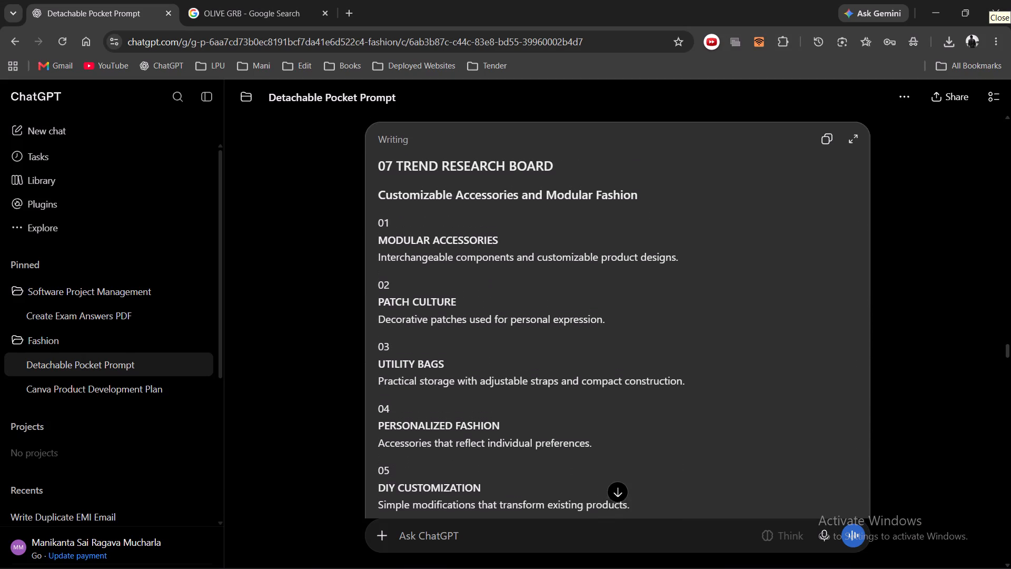
{"action": "scroll", "coordinate": [493, 307], "scroll_direction": "down", "scroll_amount": 1}
{"action": "scroll", "coordinate": [463, 253], "scroll_direction": "down", "scroll_amount": 1}
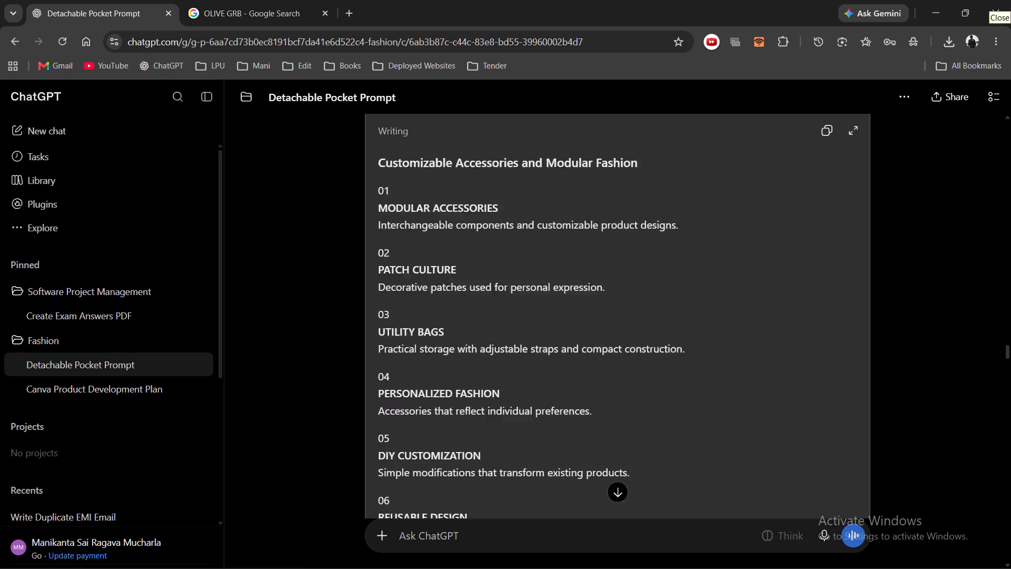
{"action": "scroll", "coordinate": [463, 253], "scroll_direction": "down", "scroll_amount": 4}
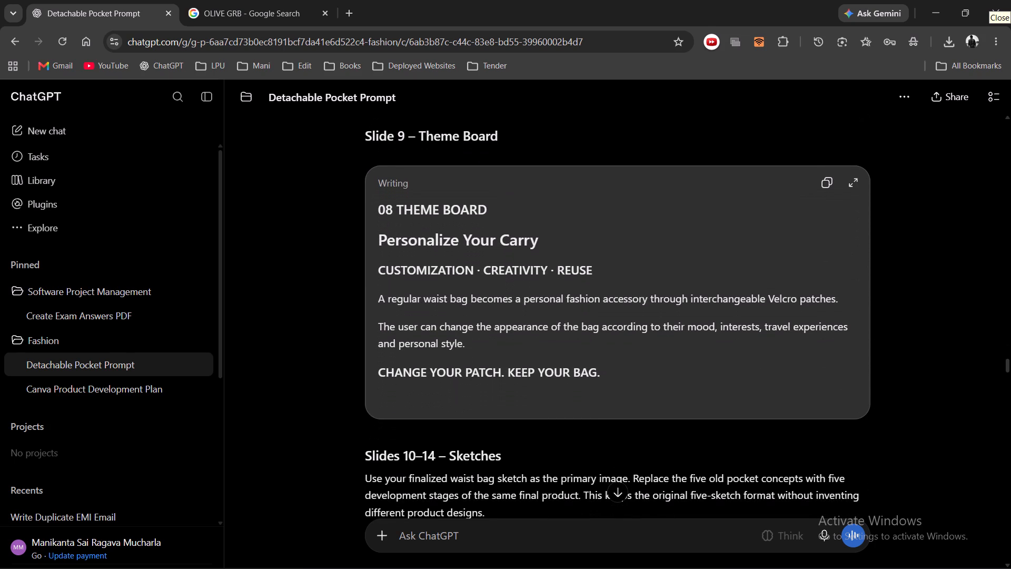
{"action": "left_click", "coordinate": [63, 406]}
{"action": "left_click", "coordinate": [371, 271]}
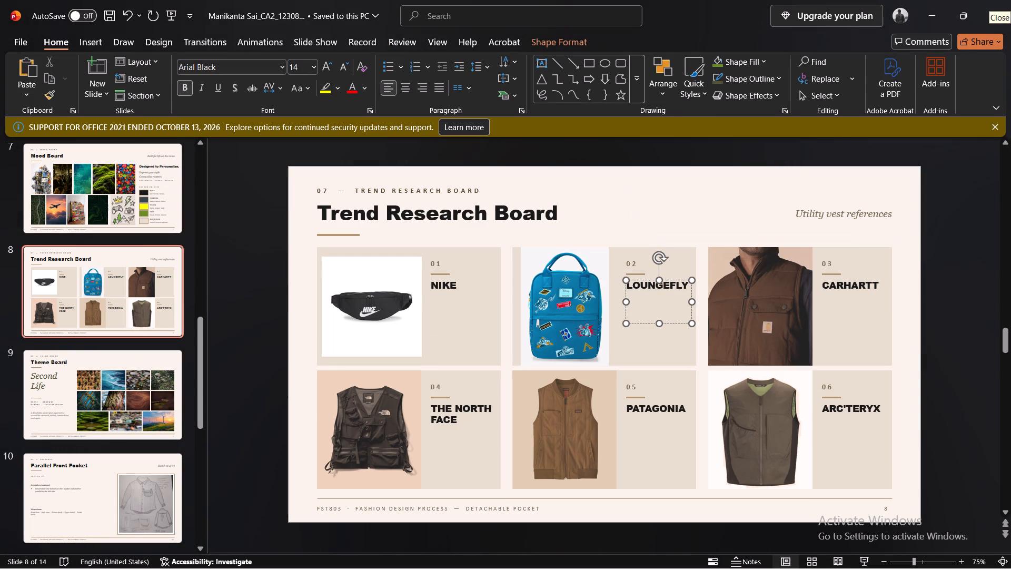
{"action": "left_click", "coordinate": [936, 288]}
Shrink the Loungefly backpack picture slightly and centre it vertically within card 02.
{"action": "left_click", "coordinate": [537, 274]}
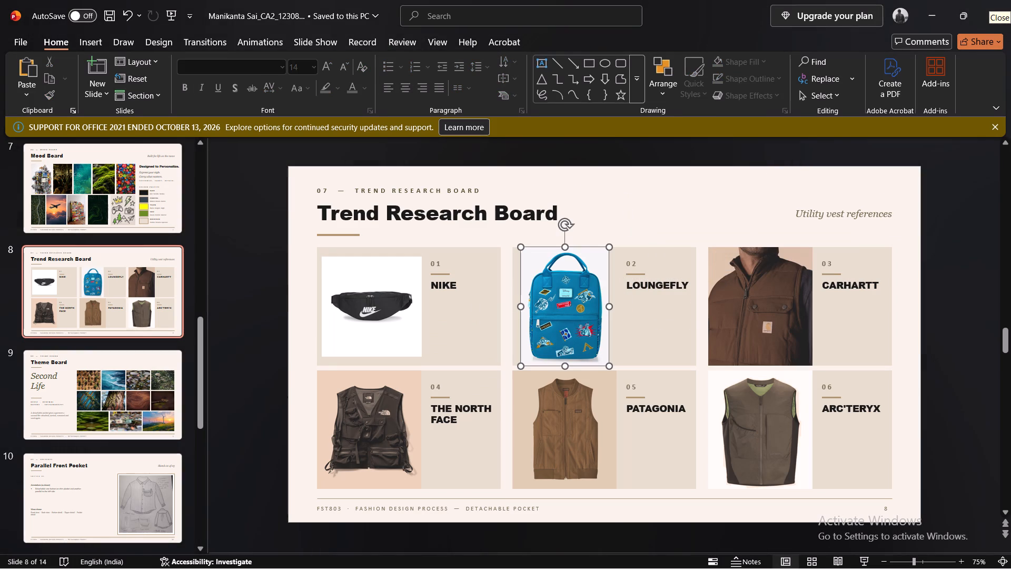
{"action": "left_click_drag", "start_coordinate": [612, 365], "coordinate": [604, 356]}
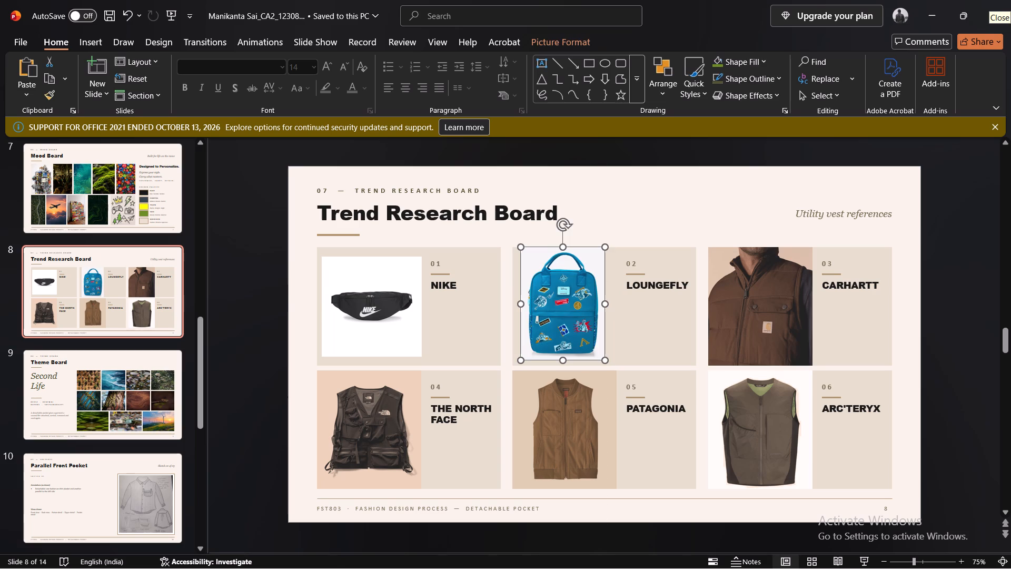
{"action": "left_click", "coordinate": [565, 300]}
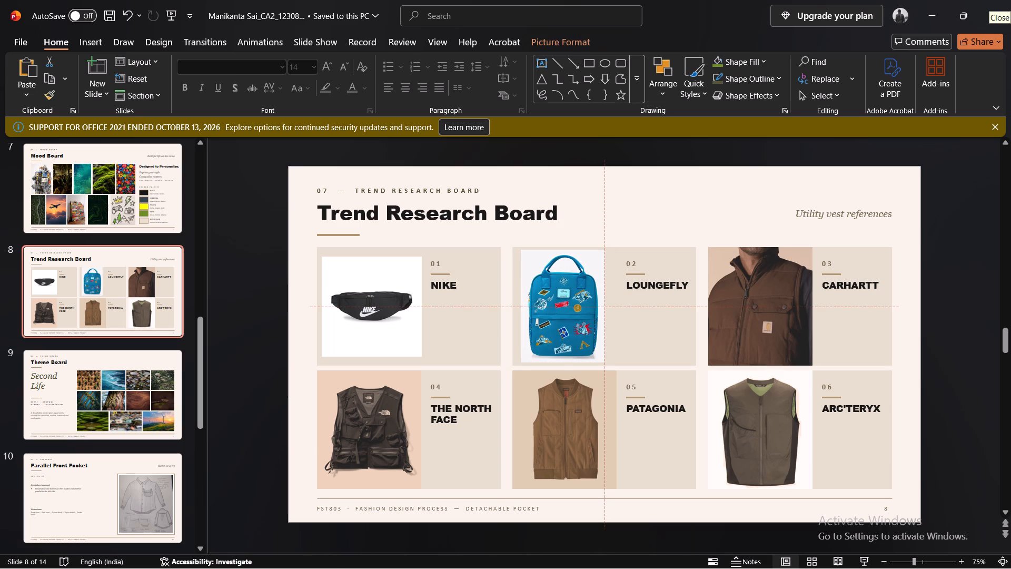
{"action": "left_click", "coordinate": [947, 339]}
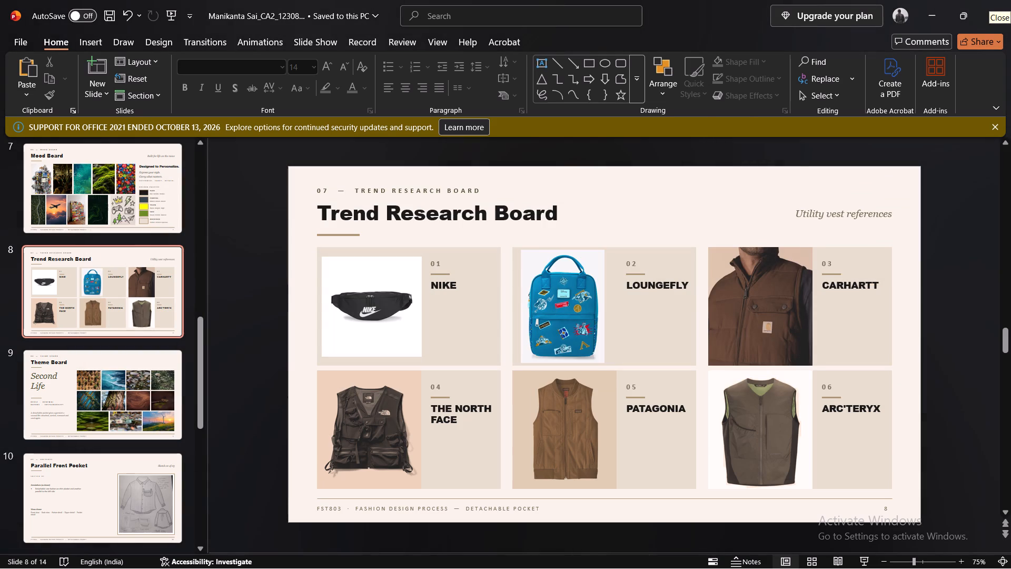
Replace the Carhartt vest picture in card 03 with the downloaded red Crocs image, image (18).
{"action": "left_click", "coordinate": [796, 296]}
{"action": "right_click", "coordinate": [796, 296]}
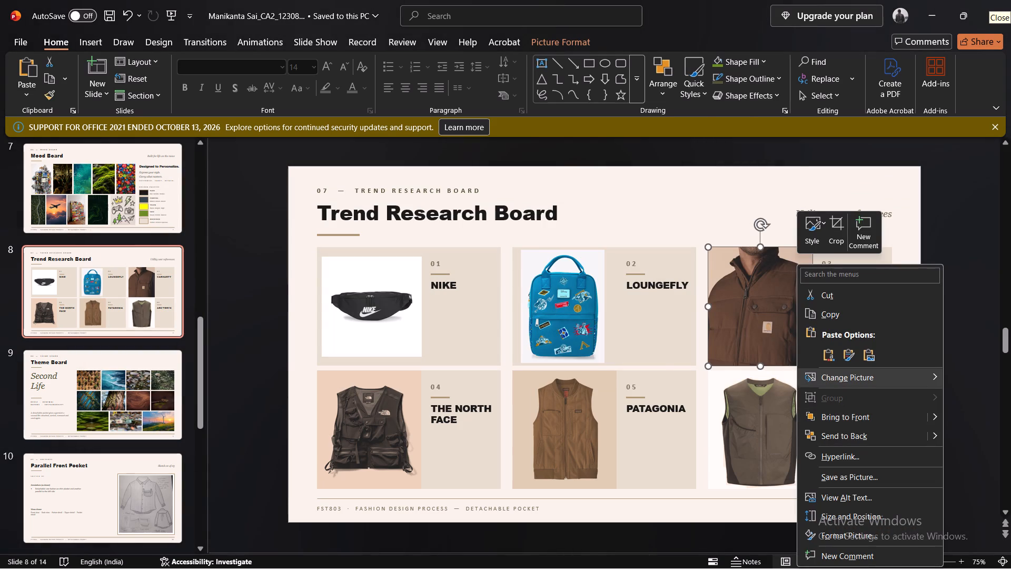
{"action": "left_click", "coordinate": [876, 382]}
{"action": "left_click", "coordinate": [762, 375]}
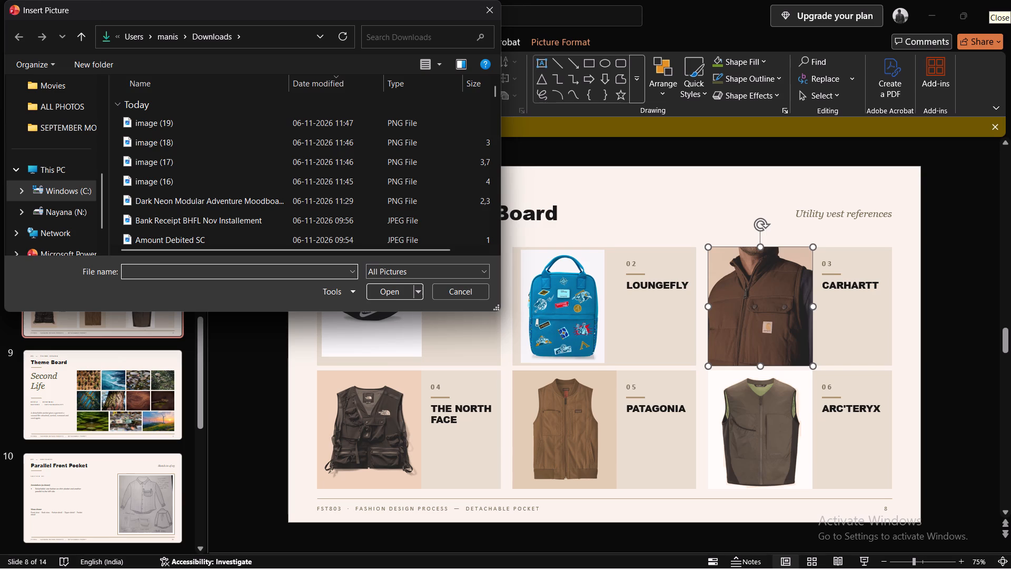
{"action": "double_click", "coordinate": [241, 149]}
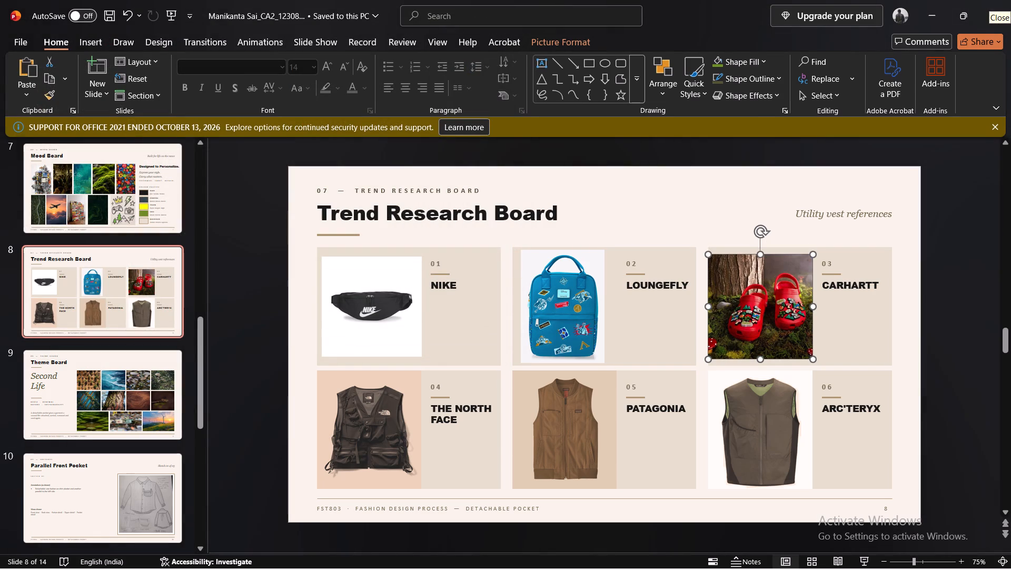
Shrink the Crocs picture and position it inside card 03, level with the top of the Nike waistpack picture.
{"action": "left_click_drag", "start_coordinate": [811, 361], "coordinate": [806, 357]}
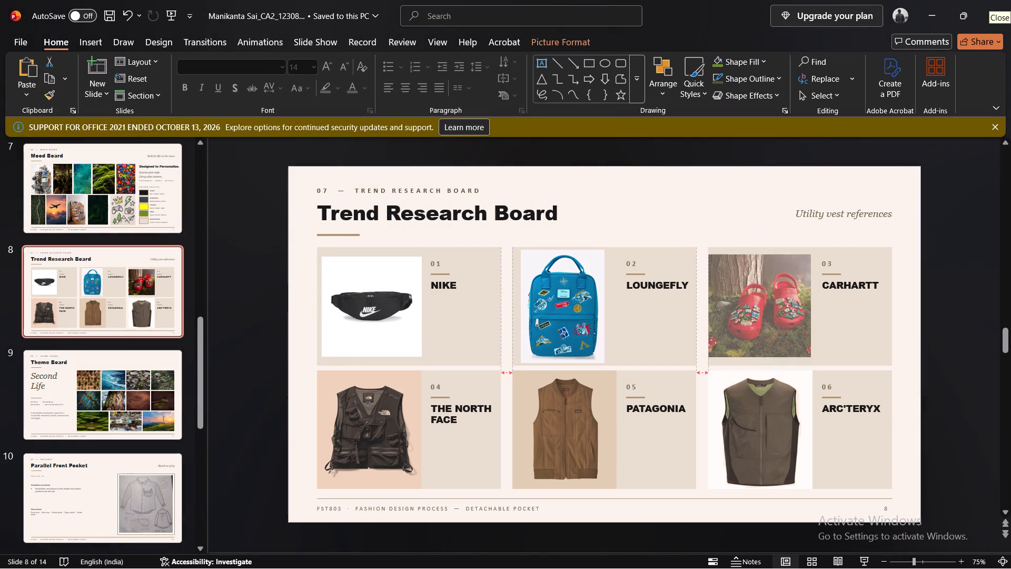
{"action": "left_click_drag", "start_coordinate": [806, 357], "coordinate": [799, 351]}
{"action": "left_click_drag", "start_coordinate": [757, 309], "coordinate": [765, 313]}
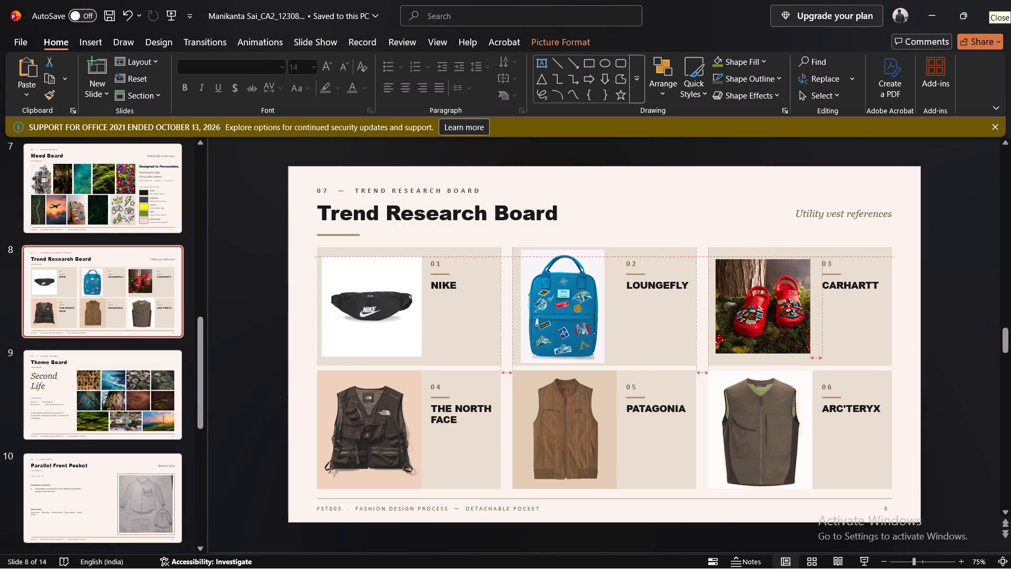
{"action": "left_click_drag", "start_coordinate": [765, 313], "coordinate": [761, 311]}
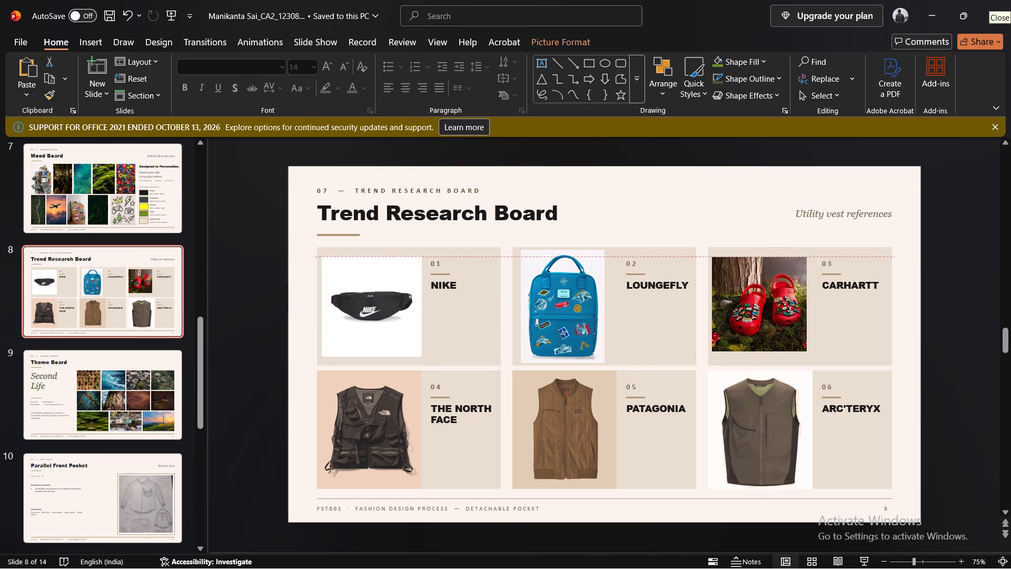
{"action": "left_click_drag", "start_coordinate": [761, 311], "coordinate": [764, 312]}
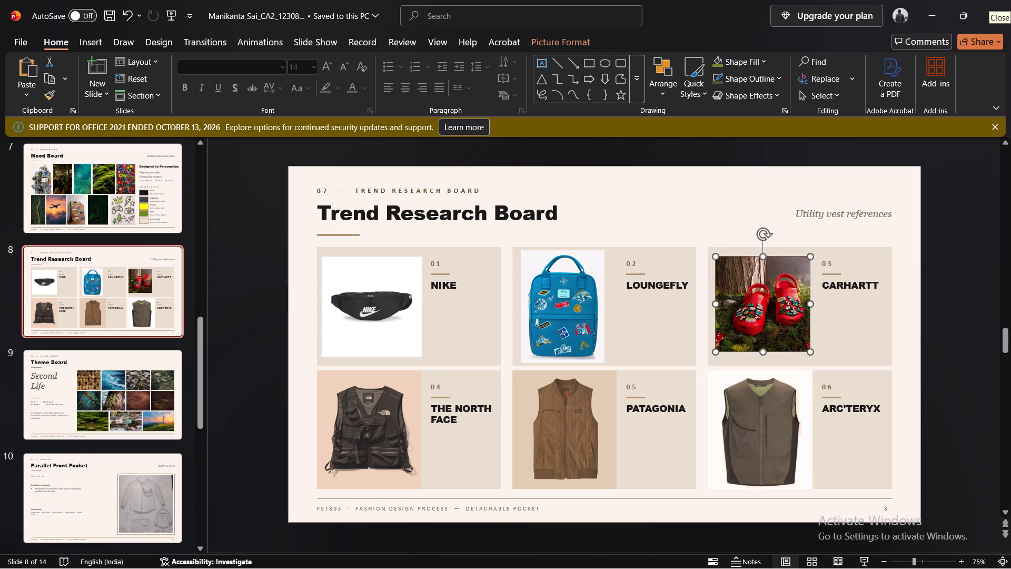
Resize the Loungefly backpack picture in card 02 a little smaller and align its top with the neighbouring pictures.
{"action": "left_click", "coordinate": [562, 295]}
{"action": "left_click_drag", "start_coordinate": [604, 363], "coordinate": [588, 346]}
{"action": "left_click_drag", "start_coordinate": [569, 304], "coordinate": [572, 311]}
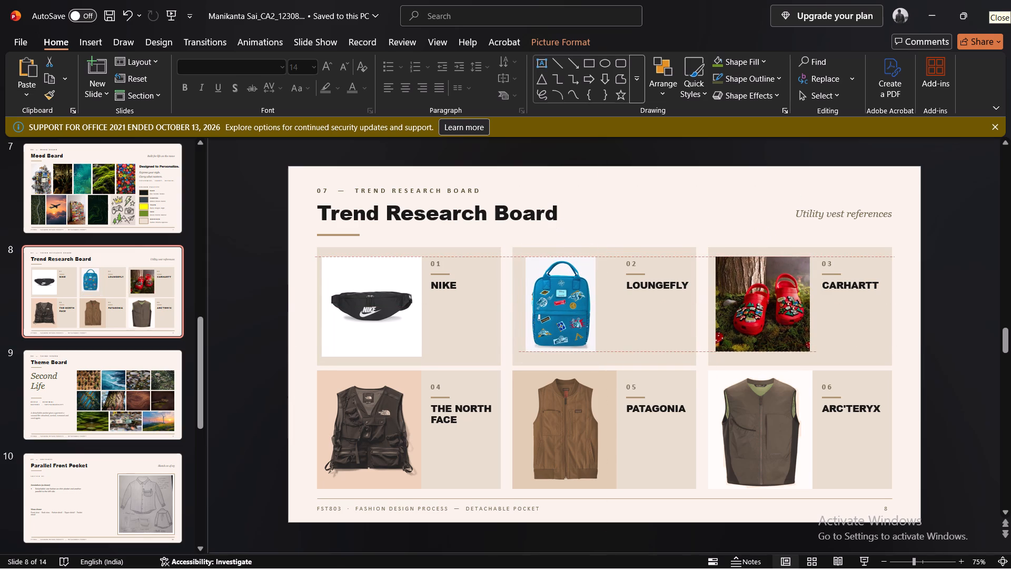
{"action": "left_click_drag", "start_coordinate": [572, 311], "coordinate": [571, 311]}
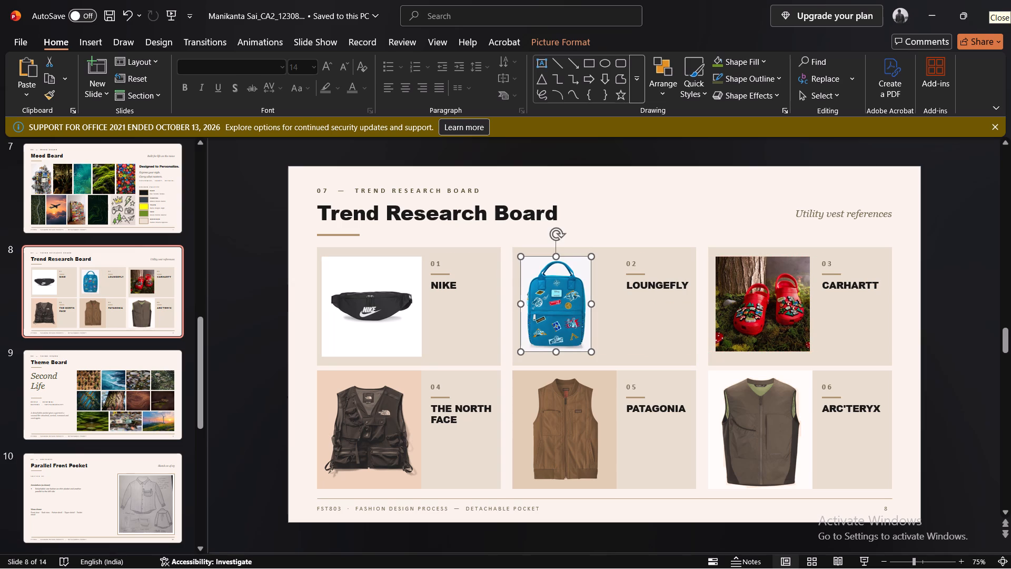
{"action": "left_click_drag", "start_coordinate": [590, 349], "coordinate": [596, 354]}
{"action": "left_click", "coordinate": [663, 223]}
{"action": "left_click", "coordinate": [799, 310]}
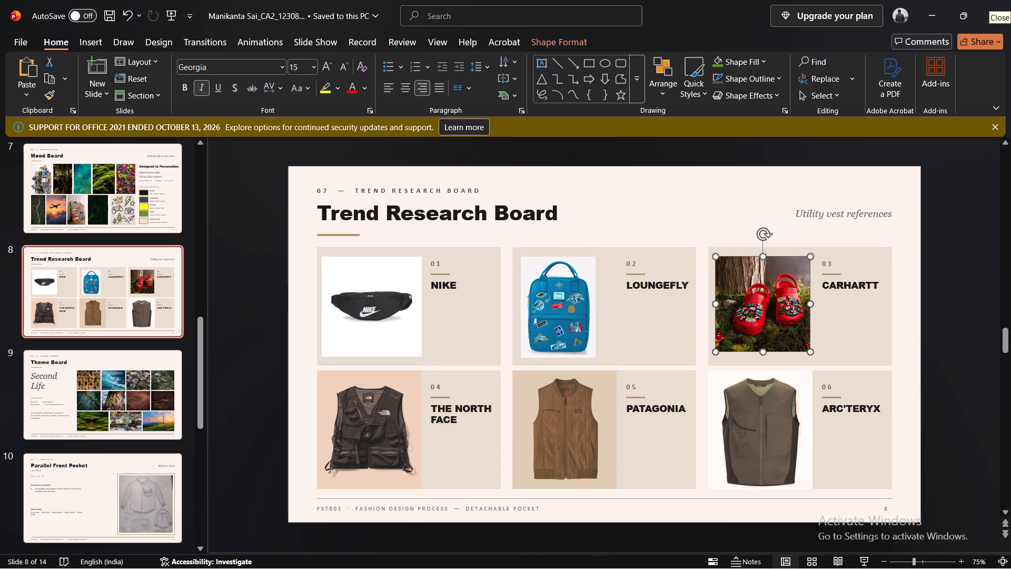
Change card 03's brand label to CROCS.
{"action": "left_click", "coordinate": [944, 359]}
{"action": "double_click", "coordinate": [859, 283]}
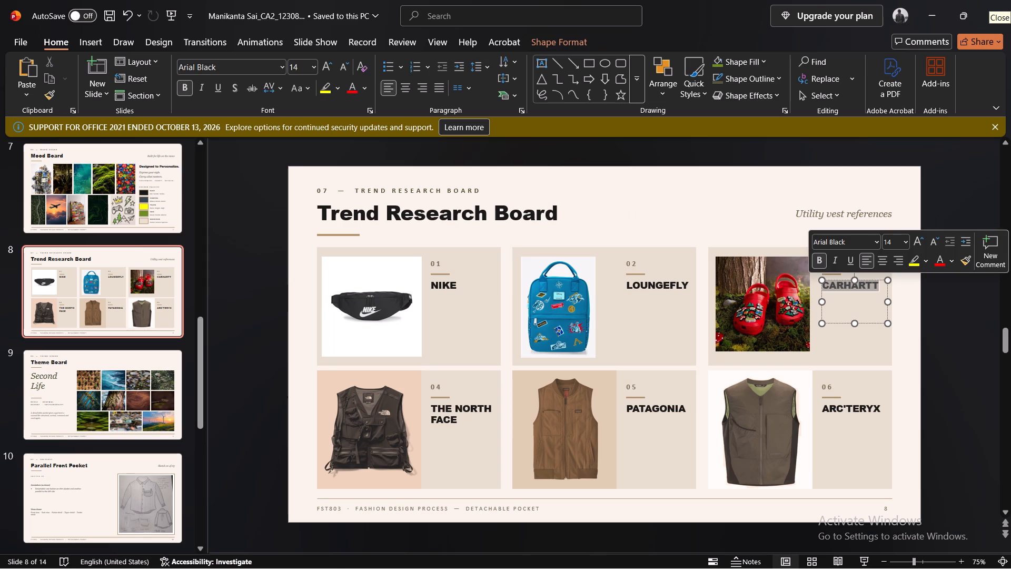
{"action": "type", "text": "CROCS"}
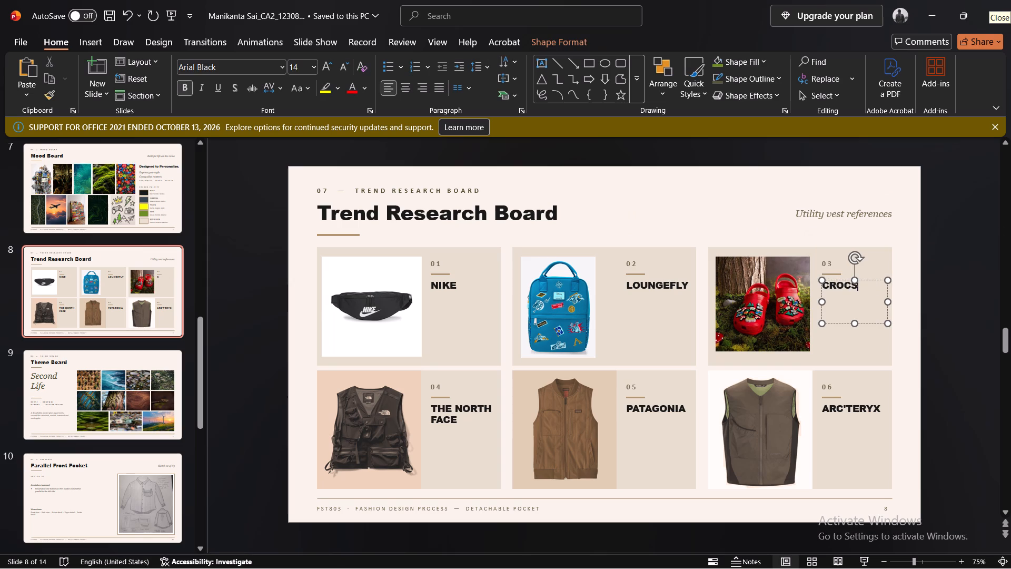
{"action": "left_click", "coordinate": [937, 314]}
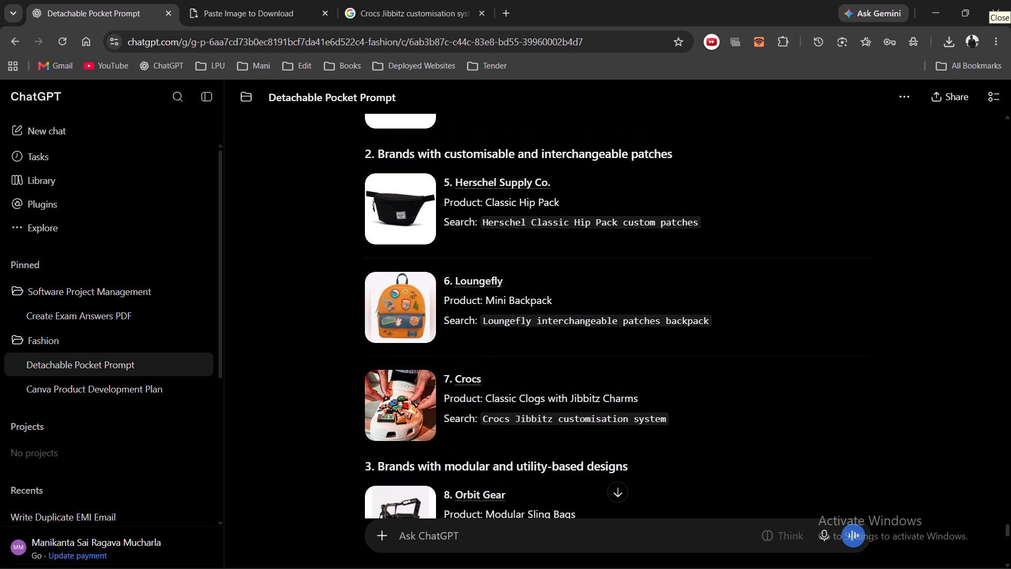
Check ChatGPT's brand list, and in PowerPoint replace card 04's North Face vest picture with the downloaded Herschel hip pack, image (19).
{"action": "scroll", "coordinate": [524, 395], "scroll_direction": "up", "scroll_amount": 1}
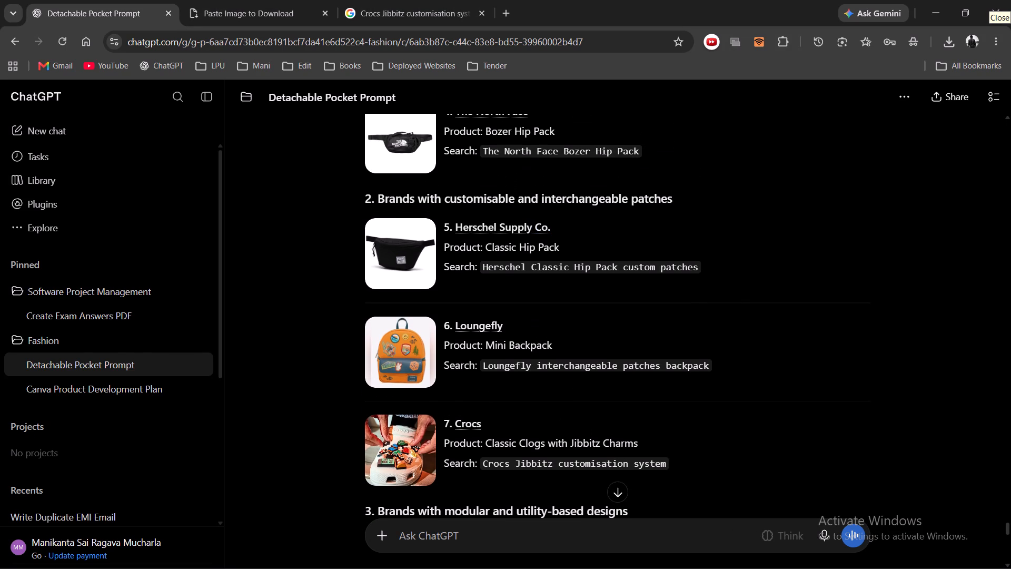
{"action": "left_click", "coordinate": [386, 411]}
{"action": "right_click", "coordinate": [386, 411]}
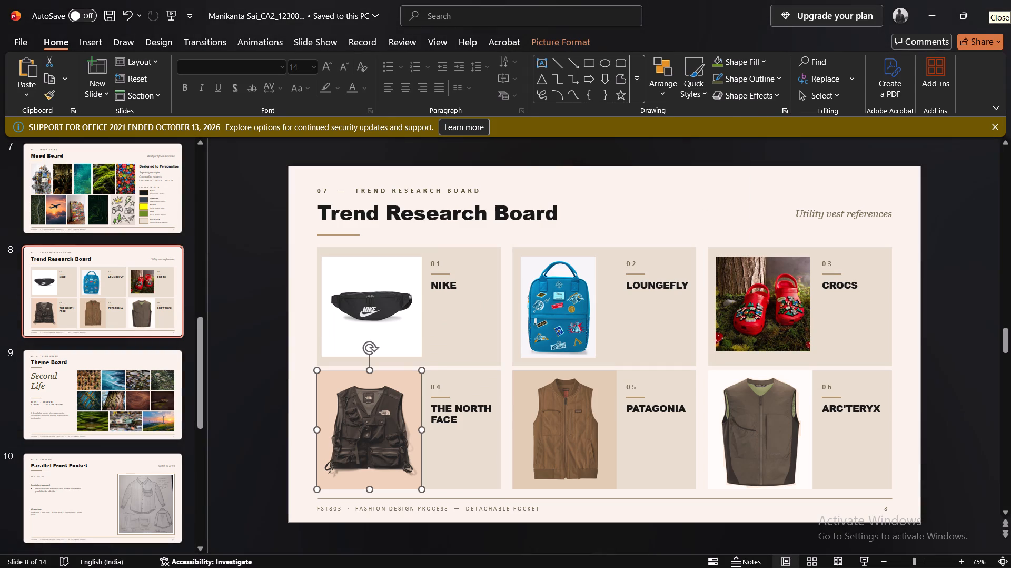
{"action": "left_click", "coordinate": [490, 217]}
{"action": "left_click", "coordinate": [587, 222]}
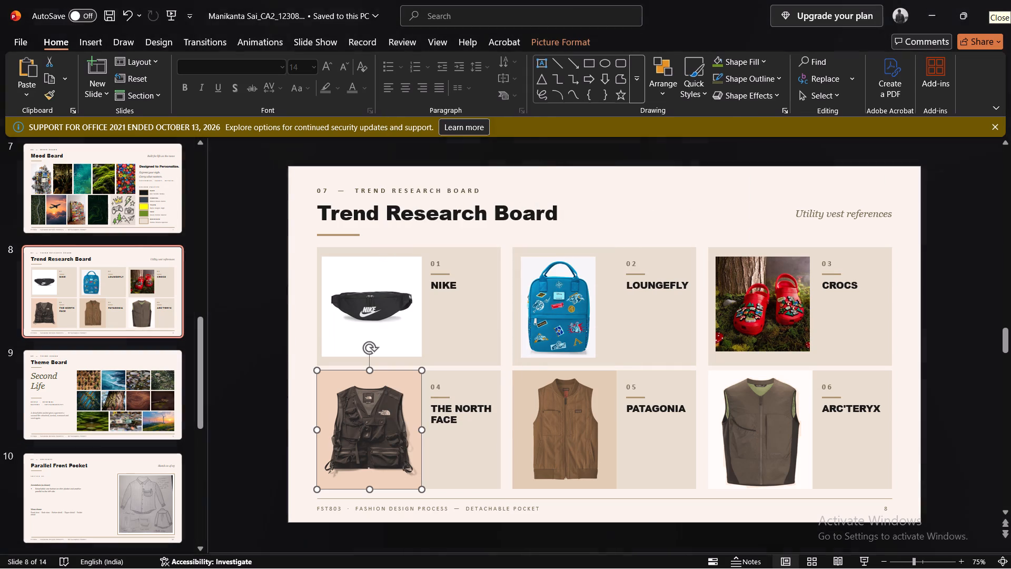
{"action": "double_click", "coordinate": [240, 123]}
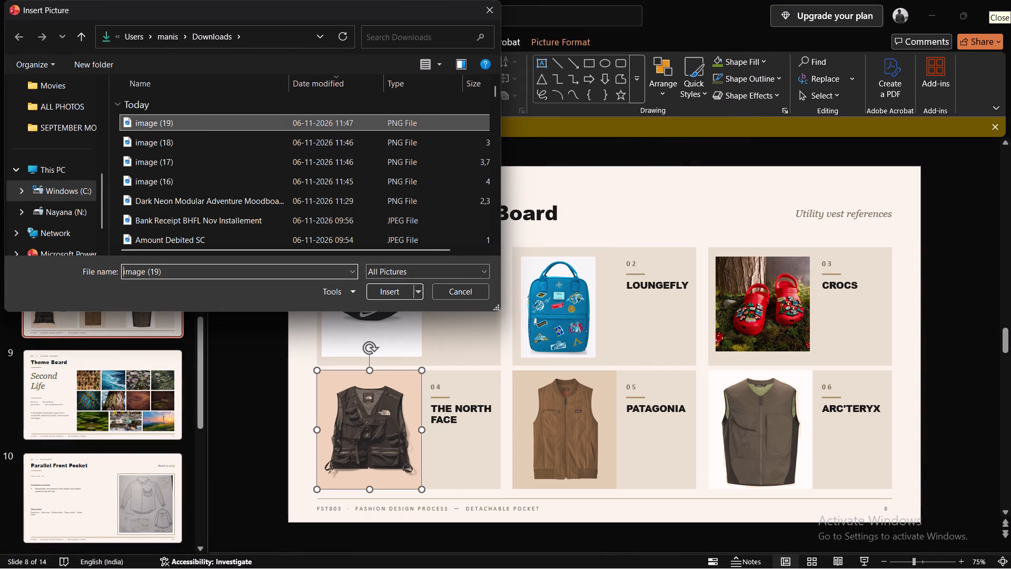
{"action": "scroll", "coordinate": [388, 431], "scroll_direction": "up", "scroll_amount": 2}
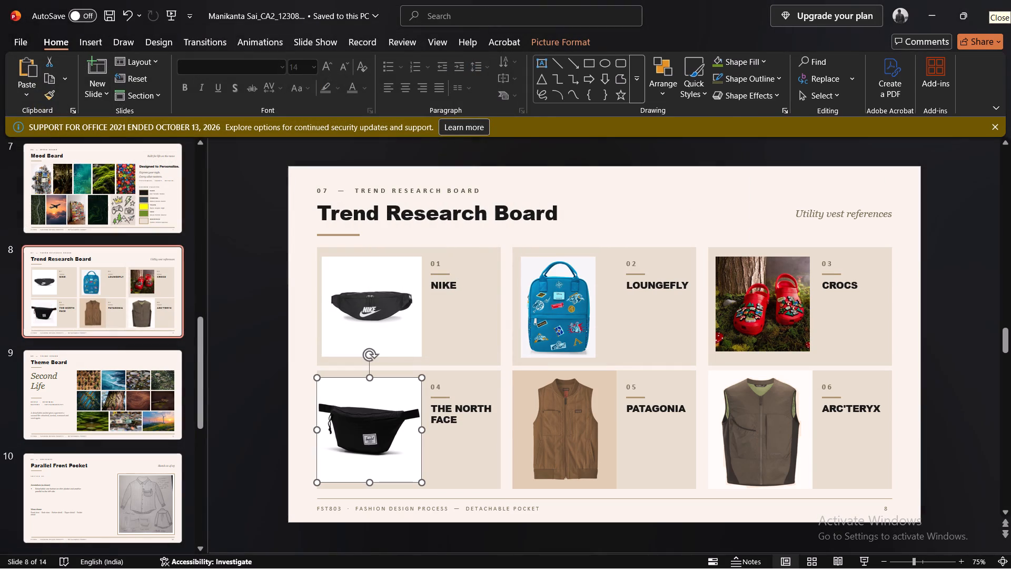
Shrink the Herschel hip pack picture slightly and reposition it inside card 04, clear of the card's edges.
{"action": "left_click_drag", "start_coordinate": [420, 483], "coordinate": [401, 467]}
{"action": "left_click_drag", "start_coordinate": [371, 433], "coordinate": [379, 437]}
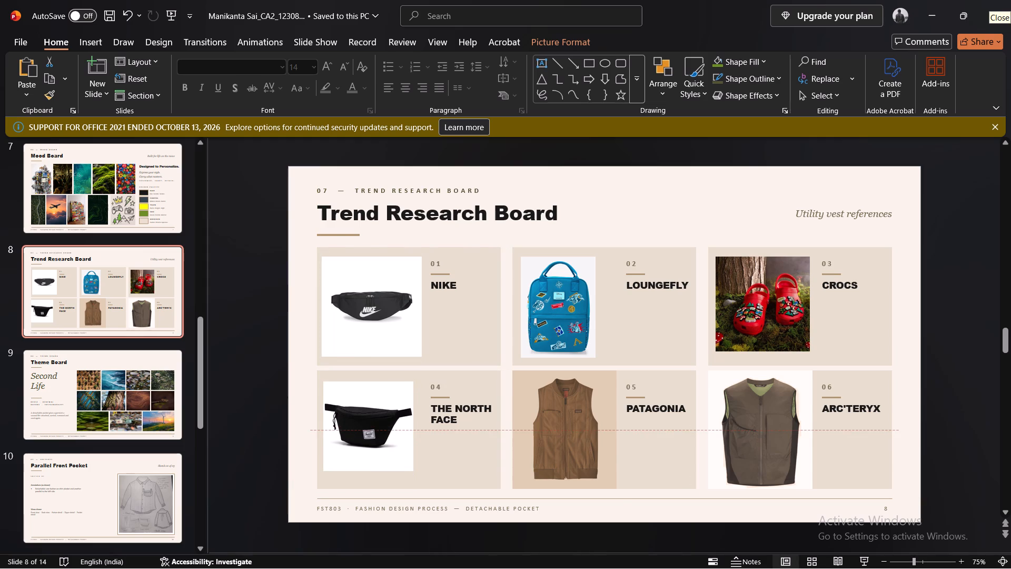
{"action": "left_click_drag", "start_coordinate": [379, 437], "coordinate": [378, 436]}
{"action": "left_click_drag", "start_coordinate": [414, 473], "coordinate": [421, 478]}
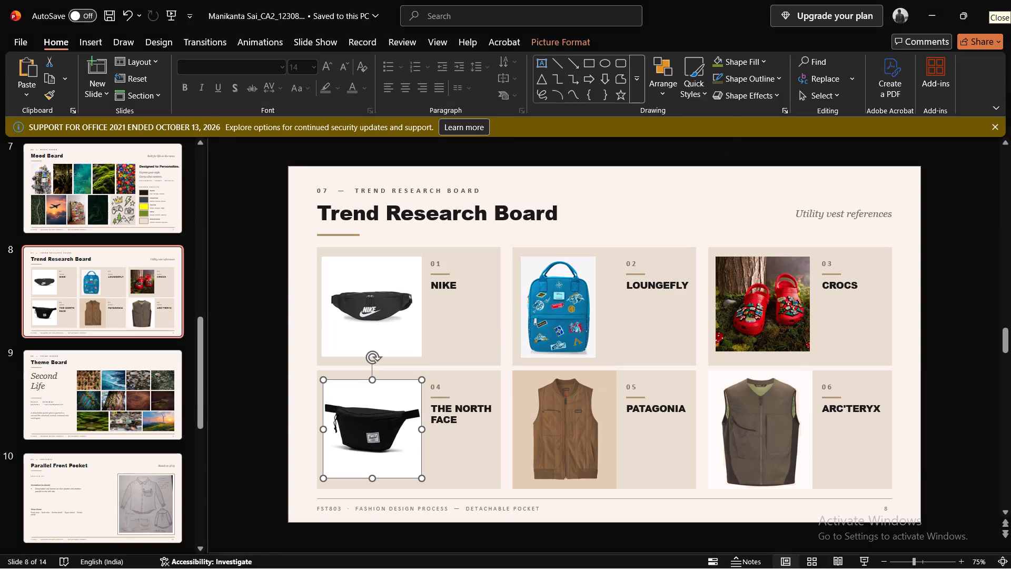
Change card 04's brand label to HERSCHEL SUPPLY CO.
{"action": "triple_click", "coordinate": [461, 410]}
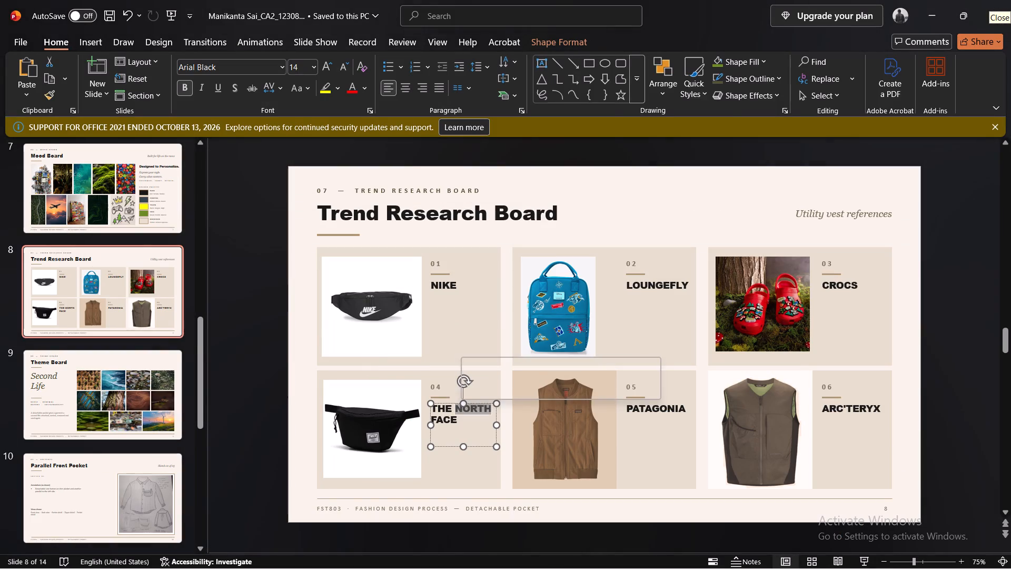
{"action": "type", "text": "HRE"}
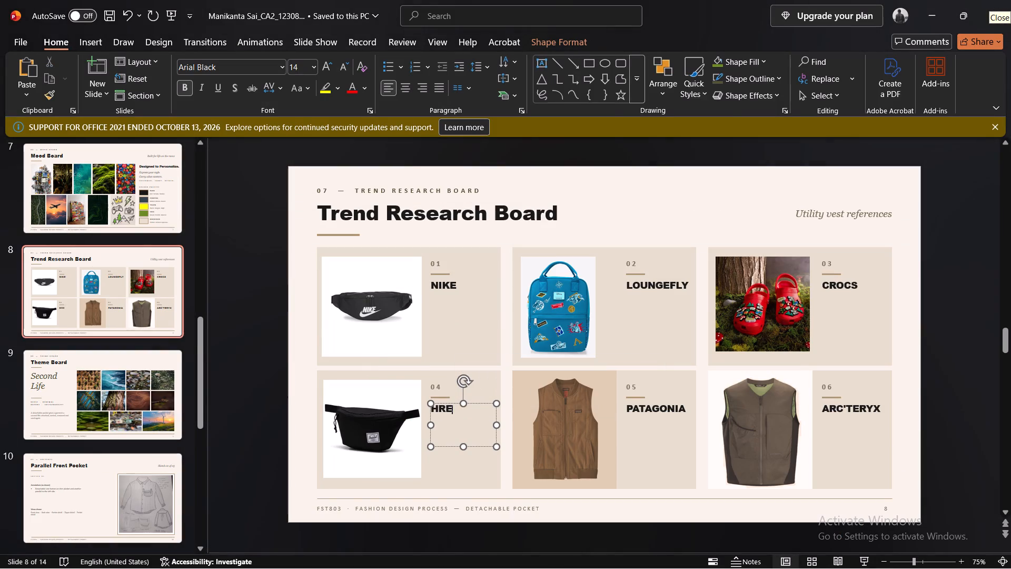
{"action": "key", "text": "BackSpace"}
{"action": "key", "text": "s"}
{"action": "key", "text": "BackSpace"}
{"action": "key", "text": "BackSpace"}
{"action": "type", "text": "ERSCHEL"}
{"action": "key", "text": "space"}
{"action": "type", "text": "SUPPLY CO"}
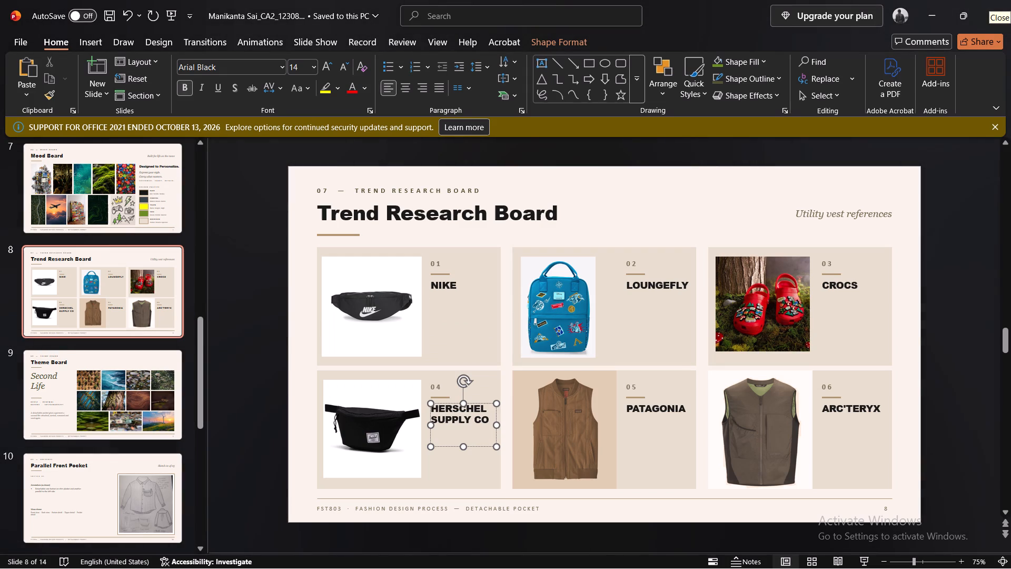
{"action": "key", "text": "period"}
{"action": "left_click", "coordinate": [960, 394]}
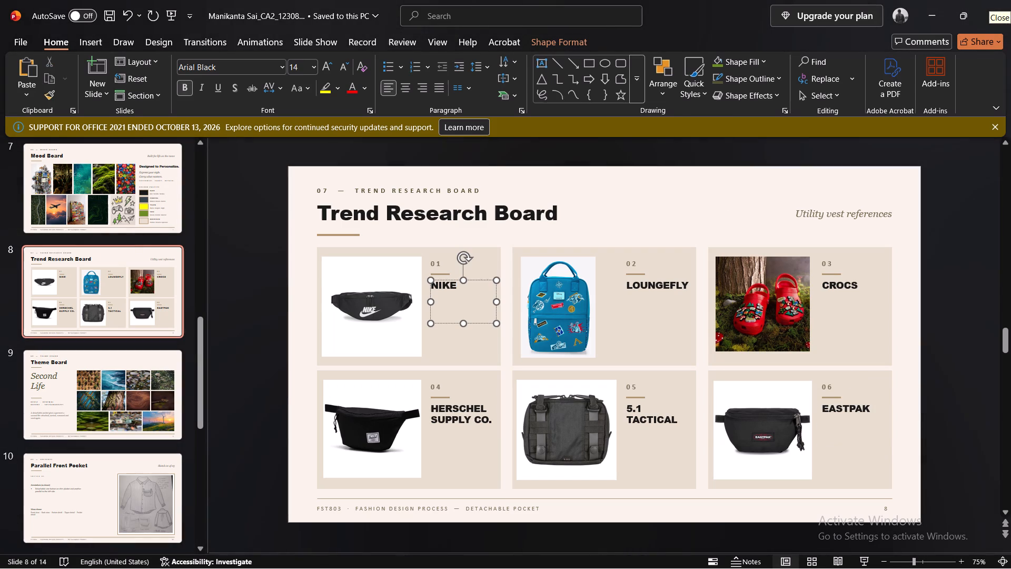
{"action": "type", "text": "HERITAGE"}
{"action": "key", "text": "space"}
{"action": "type", "text": "WAIST P"}
{"action": "key", "text": "BackSpace"}
{"action": "type", "text": "BAG"}
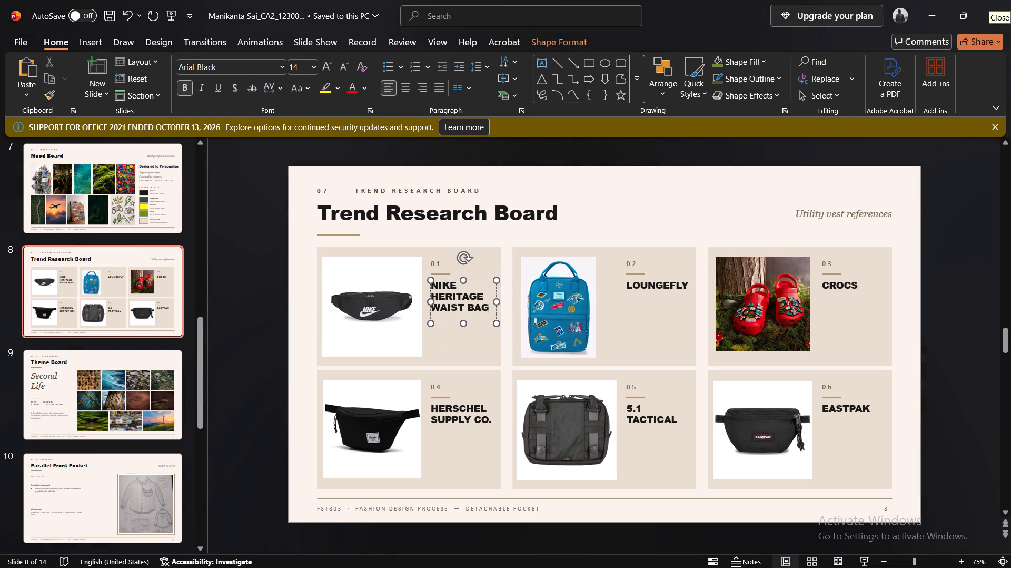
Remove bold from card 01's HERITAGE WAIST BAG text and reduce its font size to 12 pt.
{"action": "double_click", "coordinate": [441, 297]}
{"action": "left_click_drag", "start_coordinate": [441, 297], "coordinate": [488, 307]}
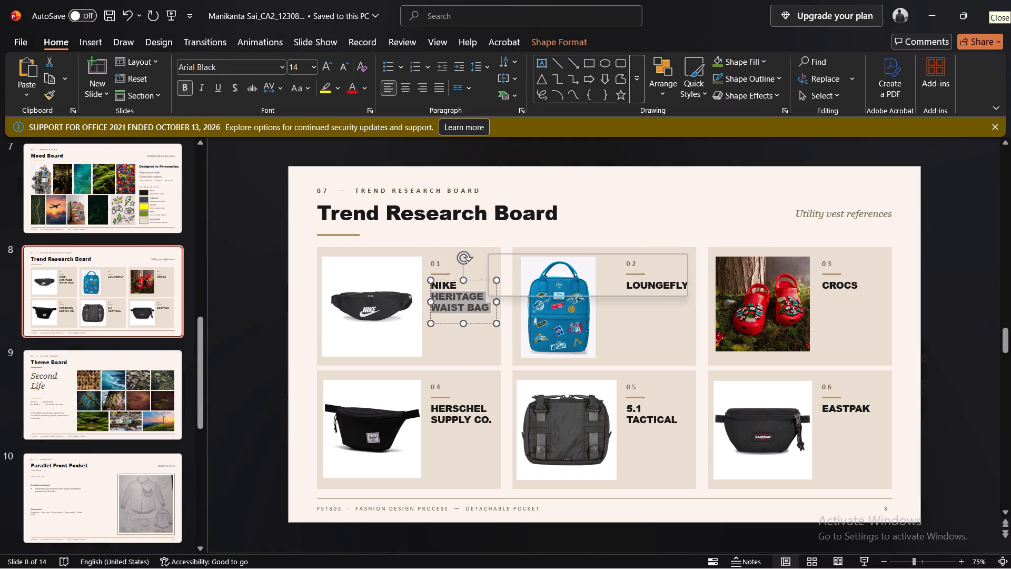
{"action": "left_click", "coordinate": [497, 280]}
{"action": "left_click", "coordinate": [464, 303]}
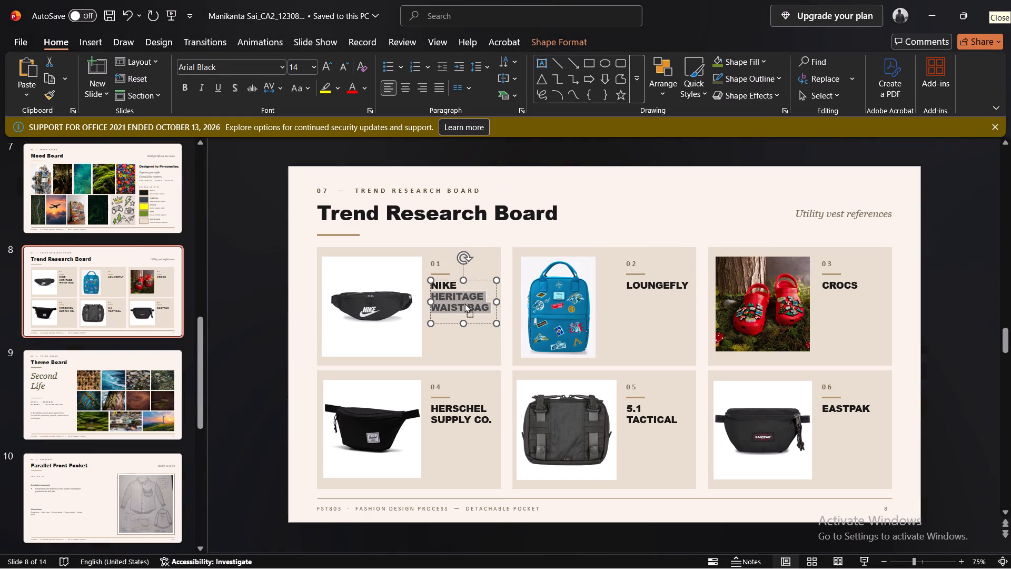
{"action": "left_click", "coordinate": [440, 293]}
{"action": "left_click_drag", "start_coordinate": [440, 293], "coordinate": [479, 309]}
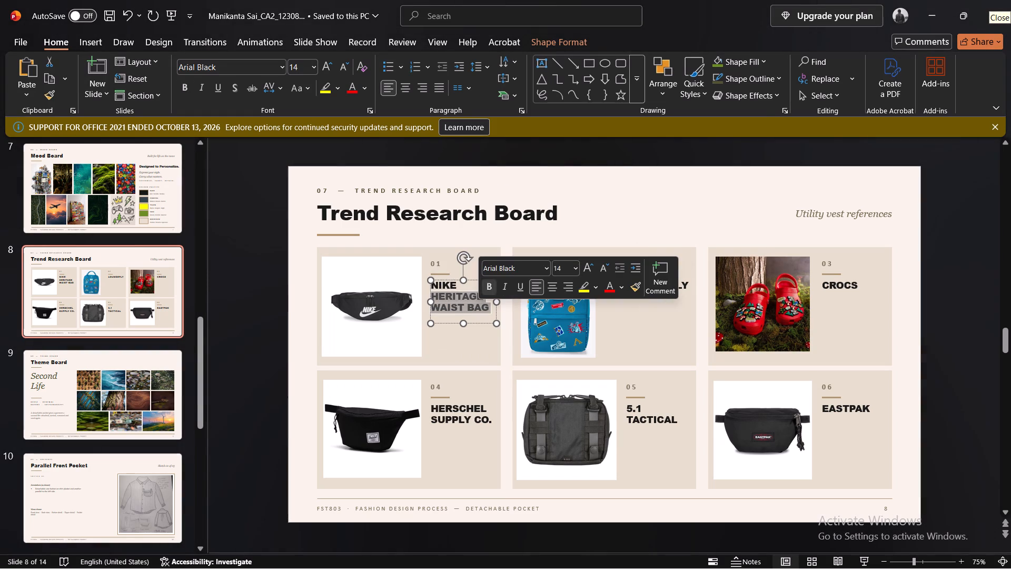
{"action": "left_click", "coordinate": [486, 281]}
{"action": "left_click", "coordinate": [486, 281]}
{"action": "left_click", "coordinate": [599, 268]}
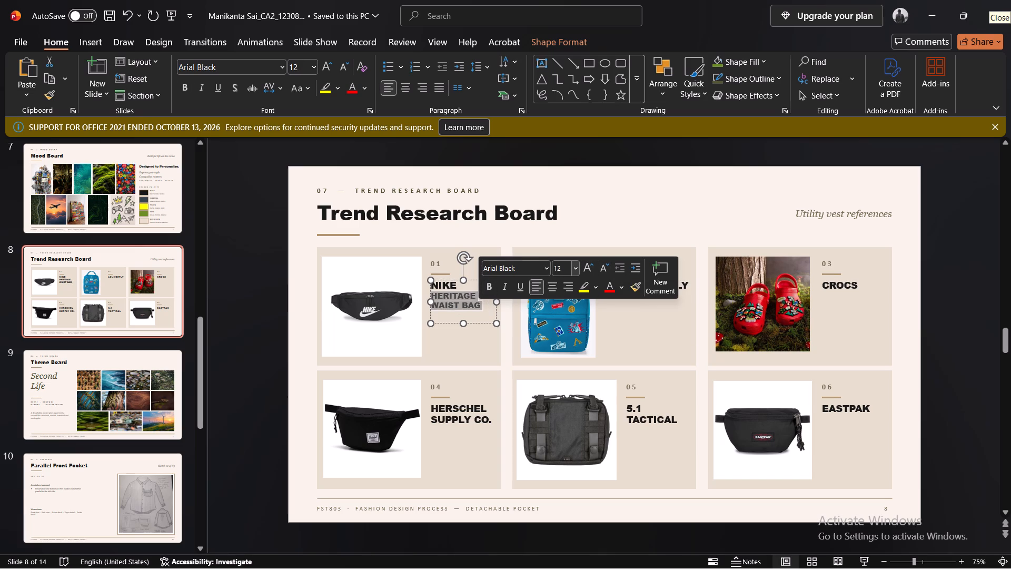
Change the font of card 01's HERITAGE WAIST BAG text to Consolas.
{"action": "left_click", "coordinate": [547, 271]}
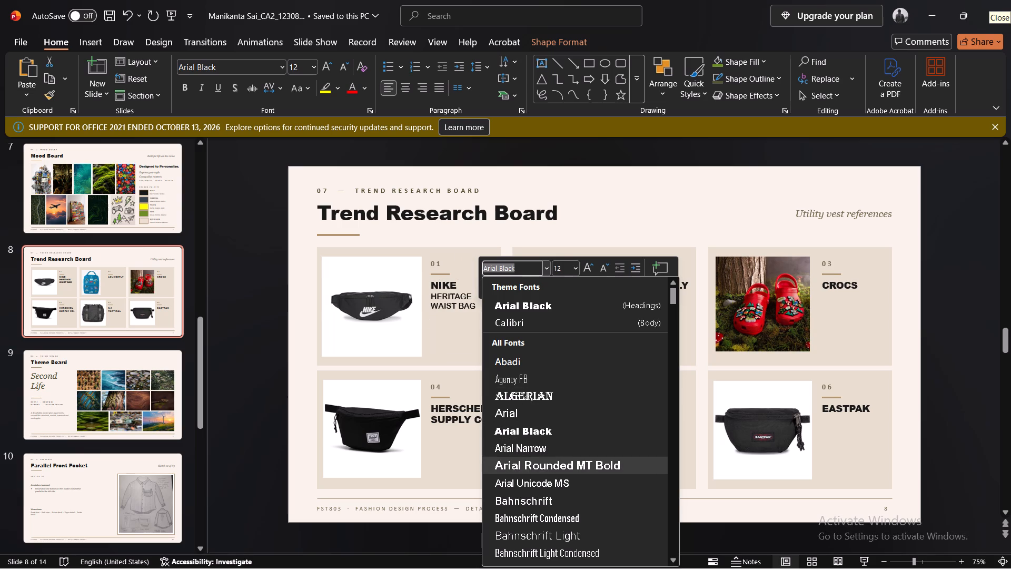
{"action": "scroll", "coordinate": [513, 468], "scroll_direction": "down", "scroll_amount": 1}
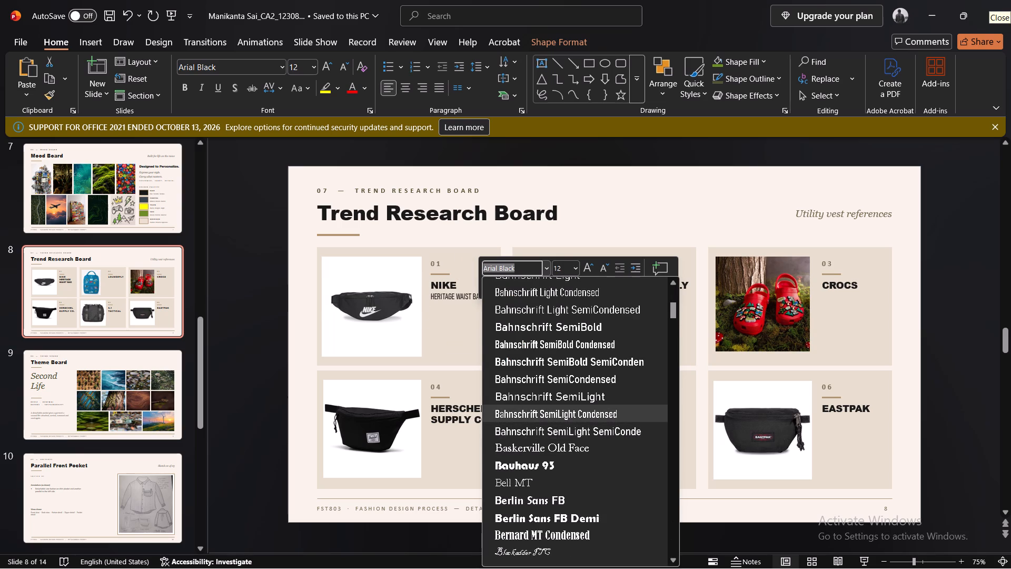
{"action": "scroll", "coordinate": [529, 415], "scroll_direction": "down", "scroll_amount": 1}
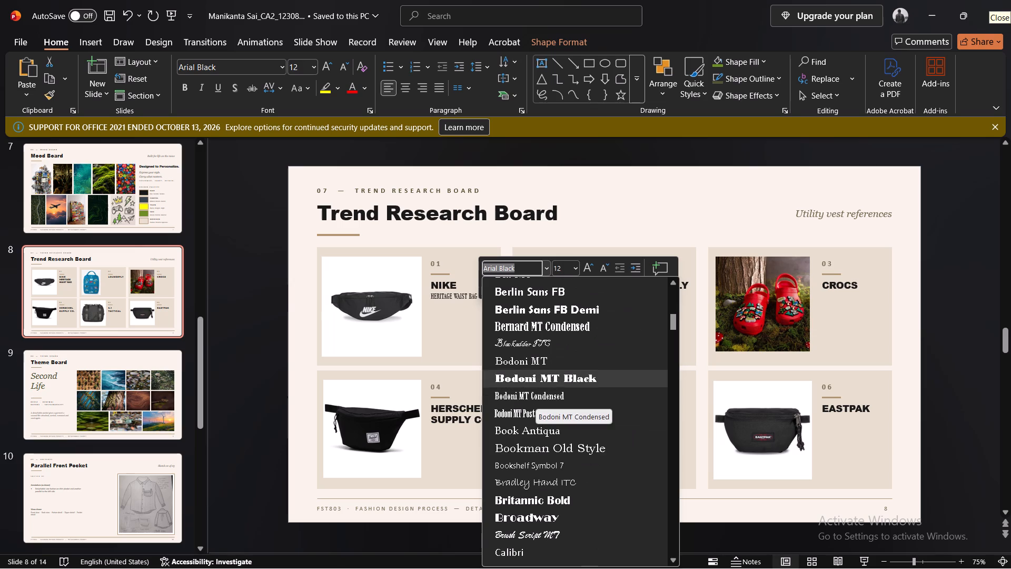
{"action": "scroll", "coordinate": [540, 440], "scroll_direction": "down", "scroll_amount": 1}
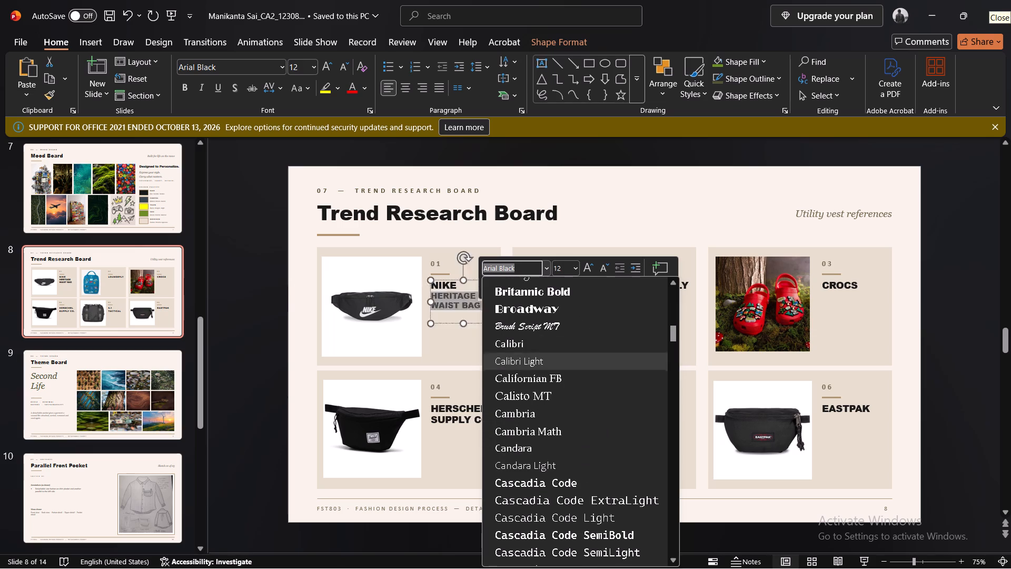
{"action": "scroll", "coordinate": [554, 360], "scroll_direction": "down", "scroll_amount": 2}
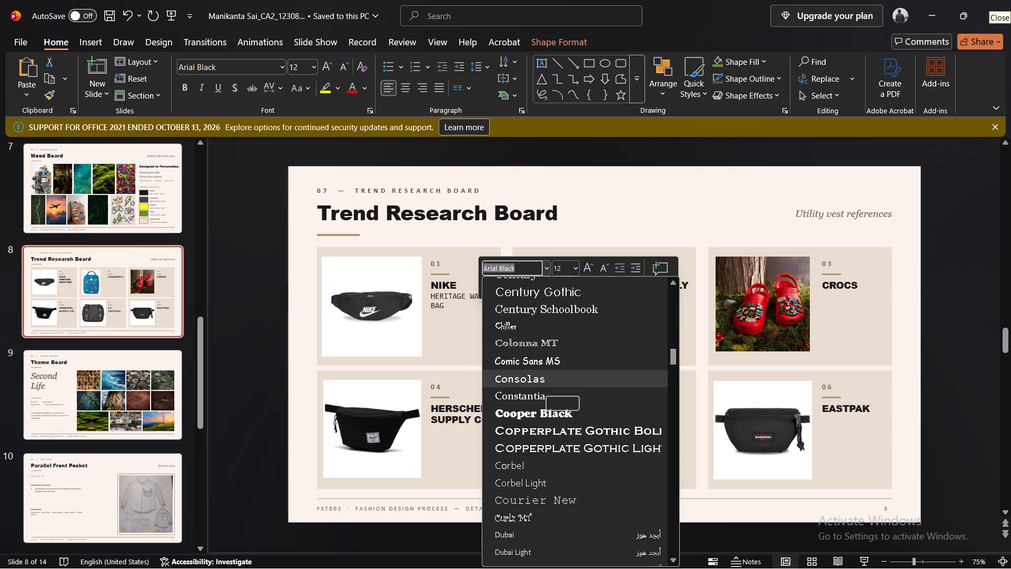
{"action": "left_click", "coordinate": [546, 382]}
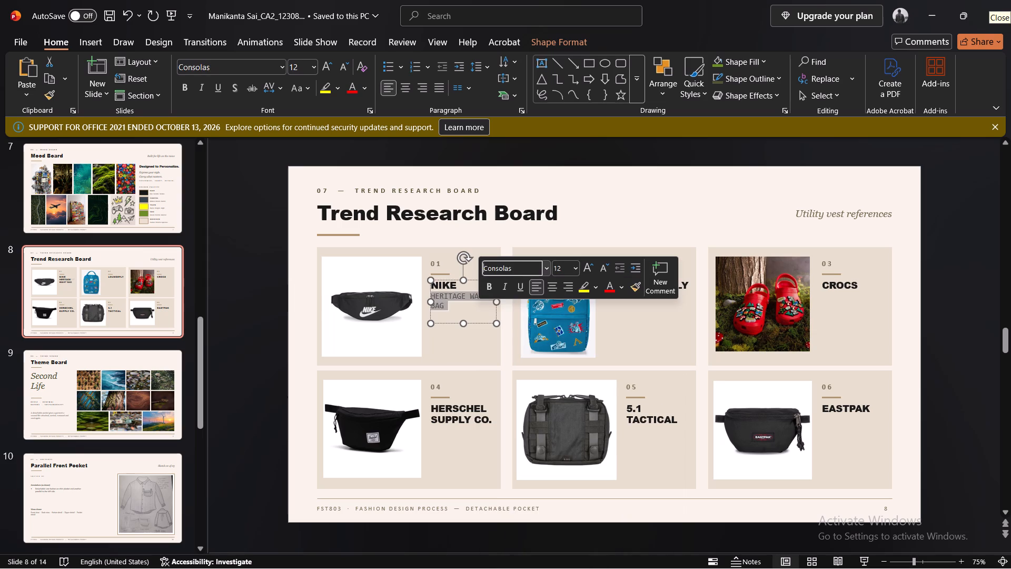
{"action": "left_click", "coordinate": [466, 316]}
Copy the formatted HERITAGE WAIST BAG text from card 01 onto a new line beneath LOUNGEFLY in card 02.
{"action": "left_click", "coordinate": [449, 295]}
{"action": "left_click_drag", "start_coordinate": [449, 295], "coordinate": [453, 307]}
{"action": "key", "text": "ctrl+c"}
{"action": "double_click", "coordinate": [671, 280]}
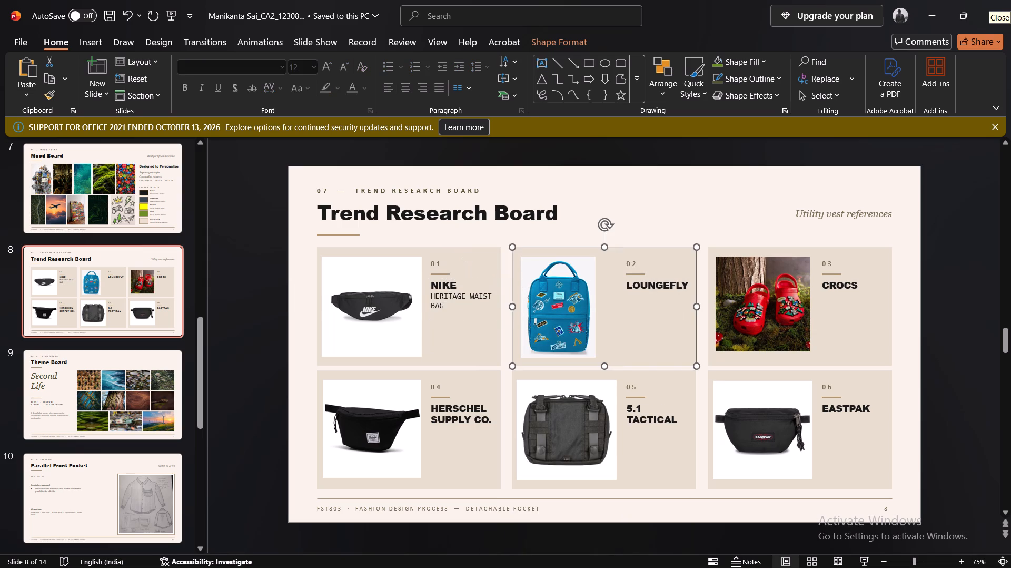
{"action": "double_click", "coordinate": [684, 284]}
{"action": "left_click", "coordinate": [682, 297]}
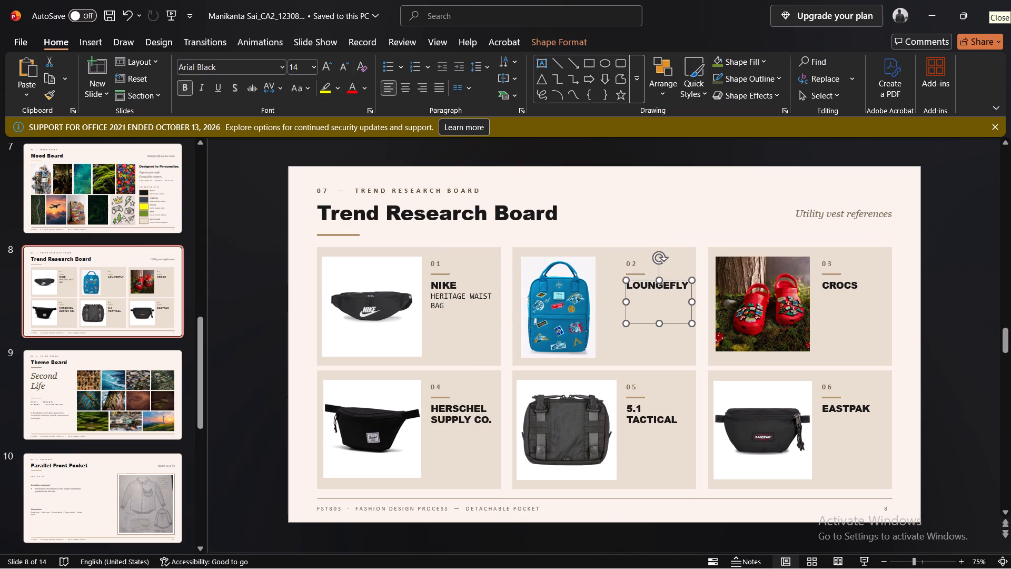
{"action": "left_click", "coordinate": [672, 296]}
{"action": "key", "text": "Return"}
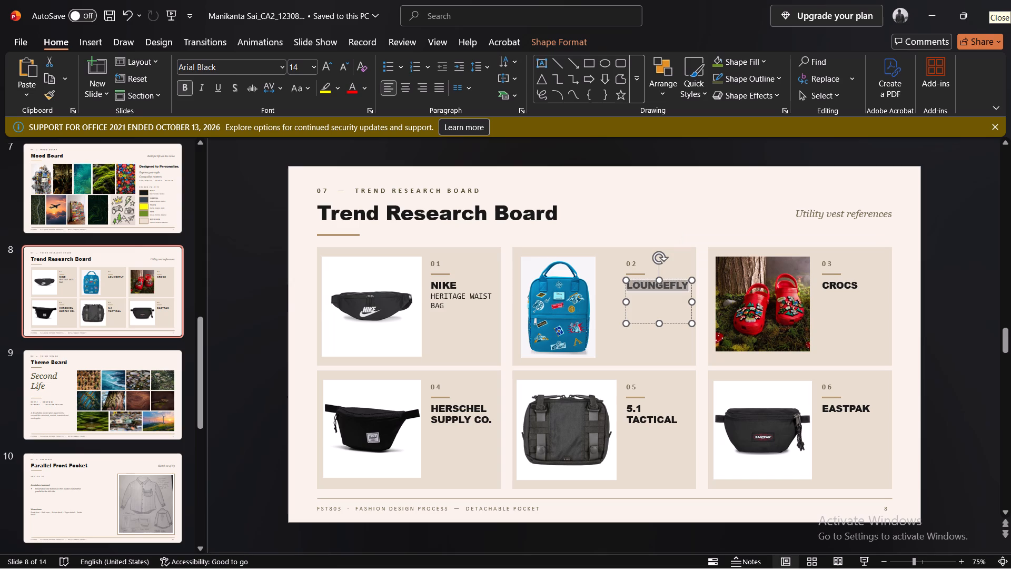
{"action": "left_click", "coordinate": [686, 283]}
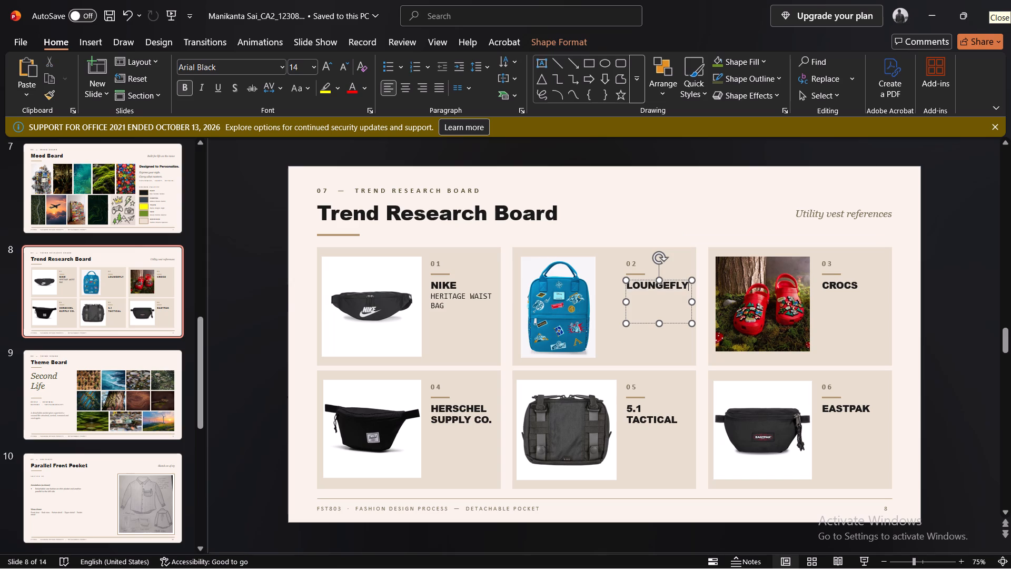
{"action": "key", "text": "Return"}
{"action": "key", "text": "ctrl+v"}
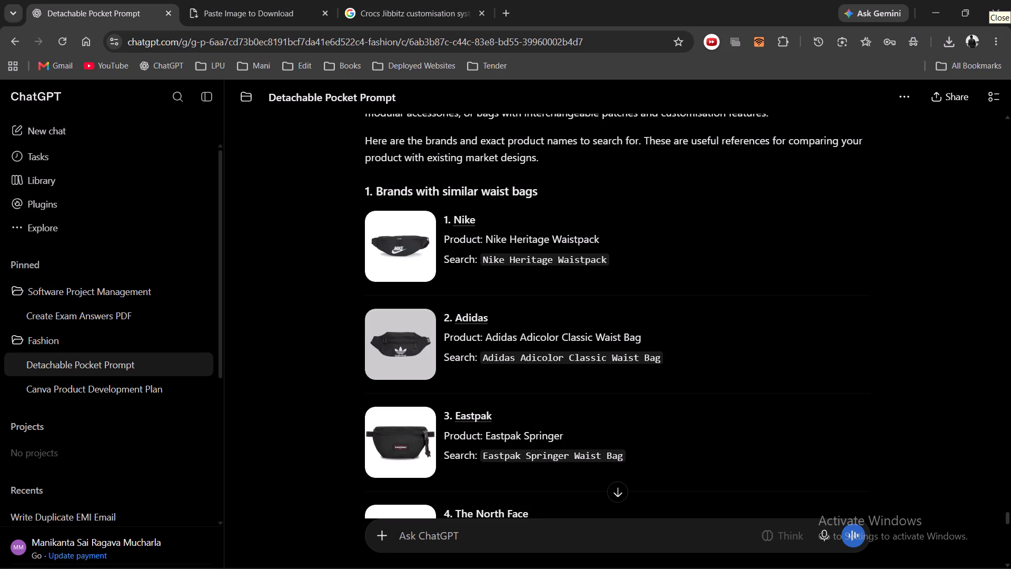
Look up the Loungefly product in ChatGPT's list in Chrome, and replace card 02's pasted text in PowerPoint with INTERCHANGEABLE PATCHES BACKPACK.
{"action": "scroll", "coordinate": [517, 364], "scroll_direction": "down", "scroll_amount": 2}
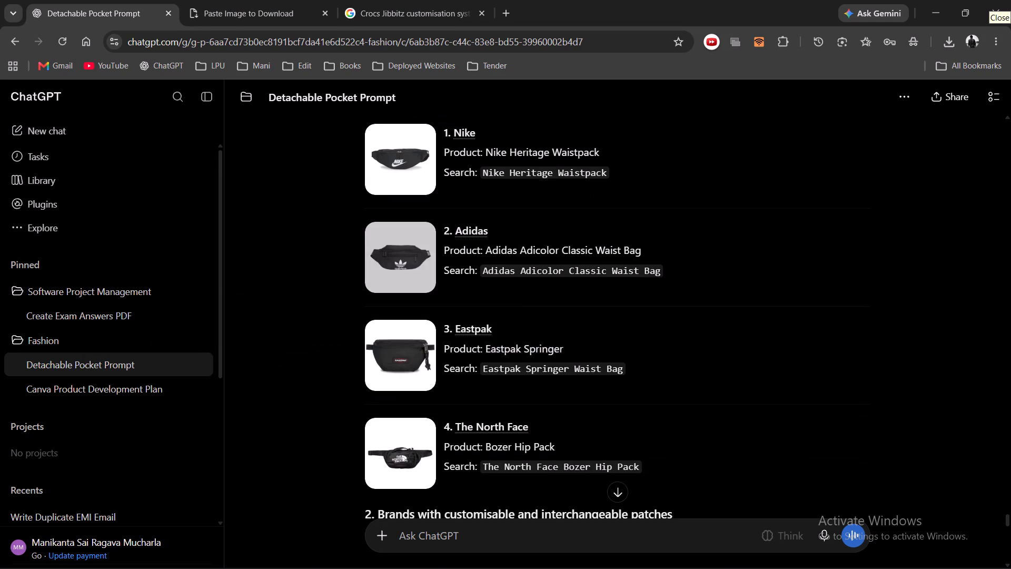
{"action": "scroll", "coordinate": [517, 364], "scroll_direction": "down", "scroll_amount": 6}
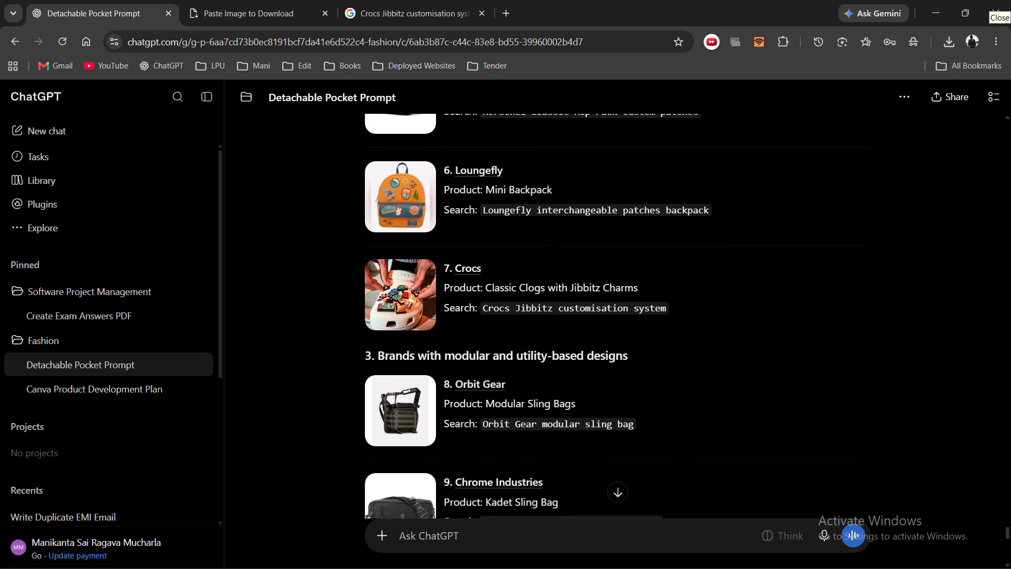
{"action": "scroll", "coordinate": [517, 375], "scroll_direction": "up", "scroll_amount": 1}
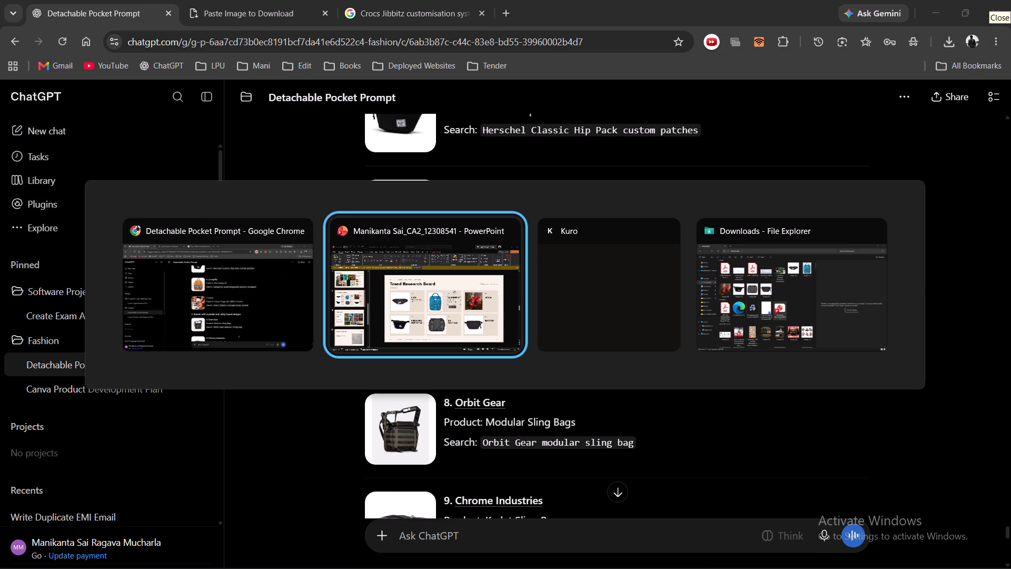
{"action": "left_click", "coordinate": [650, 298]}
{"action": "left_click_drag", "start_coordinate": [650, 298], "coordinate": [669, 308]}
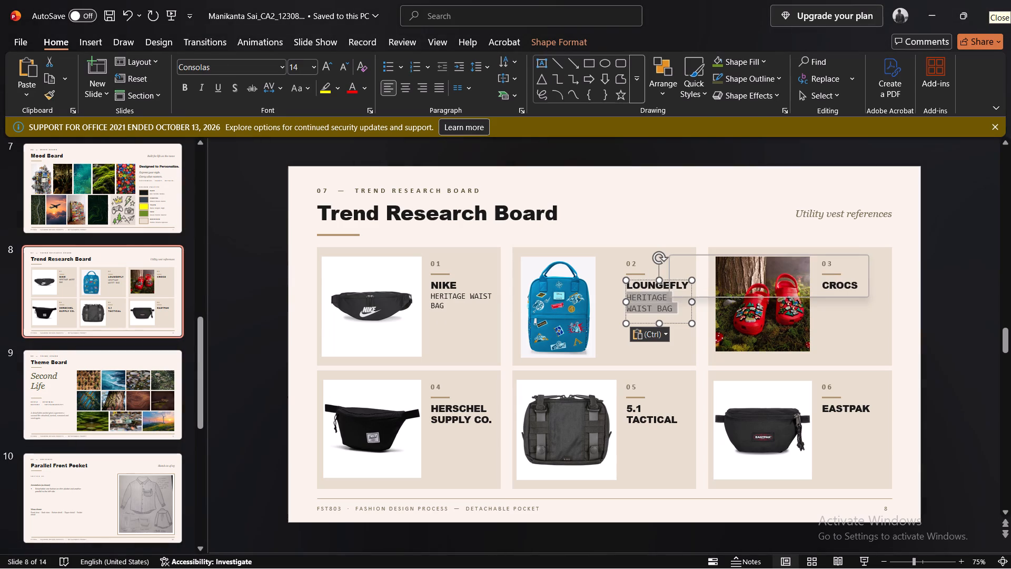
{"action": "type", "text": "INTERCHANGEABLE"}
{"action": "key", "text": "space"}
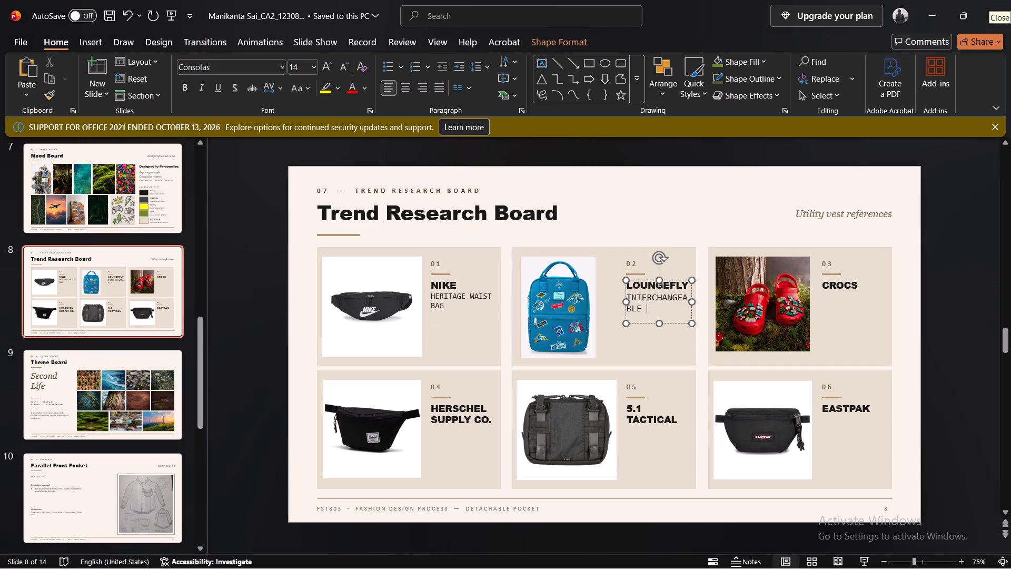
{"action": "type", "text": "PATCHES BACKPACK"}
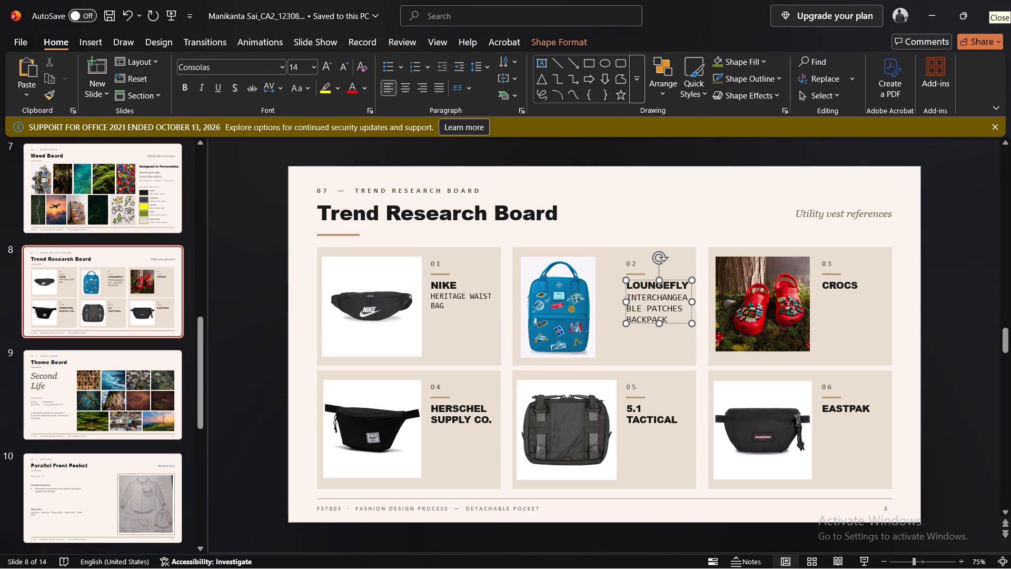
Reduce card 02's INTERCHANGEABLE PATCHES BACKPACK text to 10.5 pt.
{"action": "left_click", "coordinate": [643, 296]}
{"action": "left_click_drag", "start_coordinate": [643, 296], "coordinate": [668, 315]}
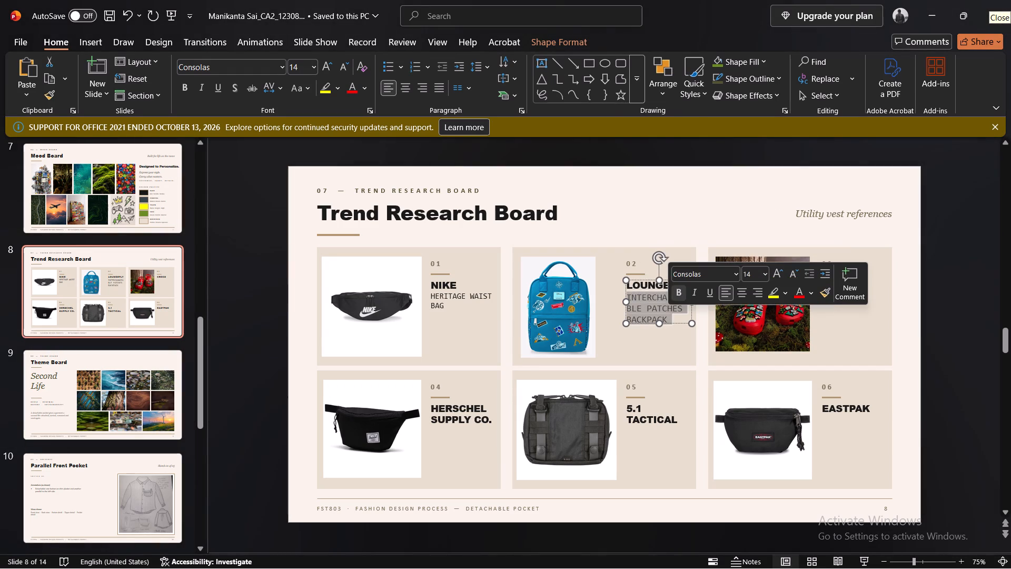
{"action": "left_click", "coordinate": [791, 272]}
{"action": "left_click", "coordinate": [791, 272]}
{"action": "left_click", "coordinate": [791, 272]}
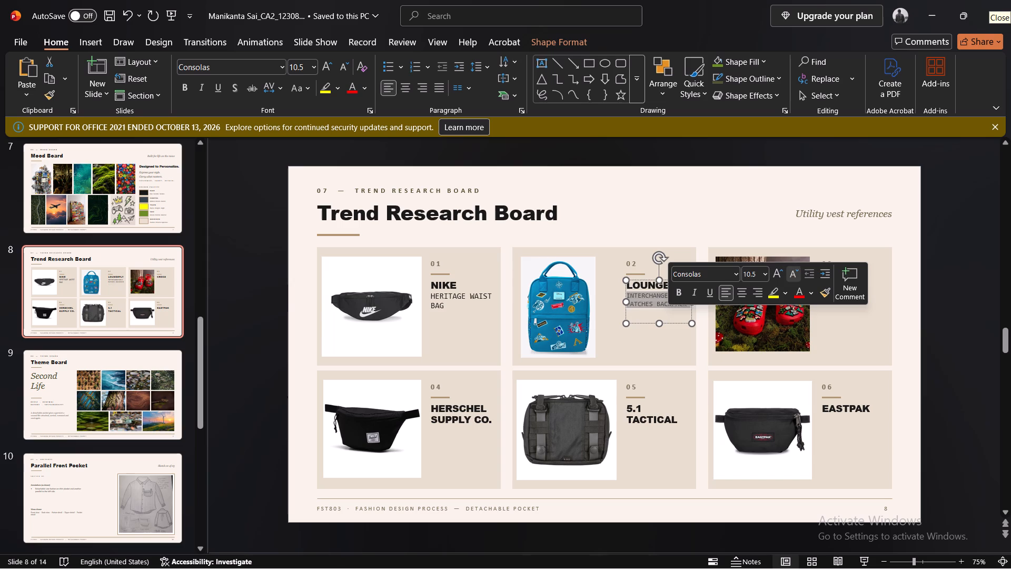
{"action": "left_click", "coordinate": [652, 302]}
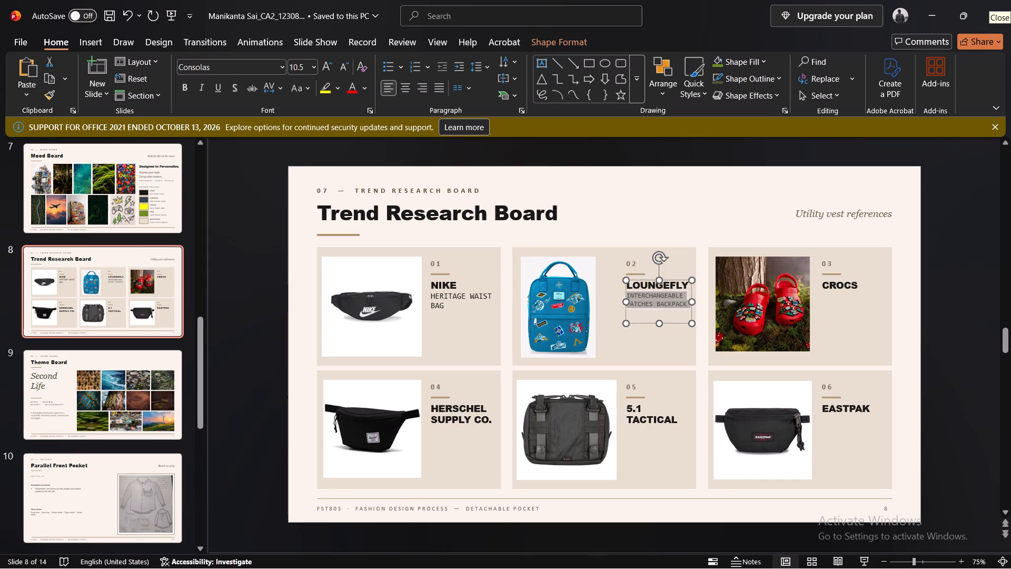
Reduce the HERITAGE WAIST BAG text beneath NIKE in card 01 to 10.5 pt.
{"action": "left_click", "coordinate": [461, 299]}
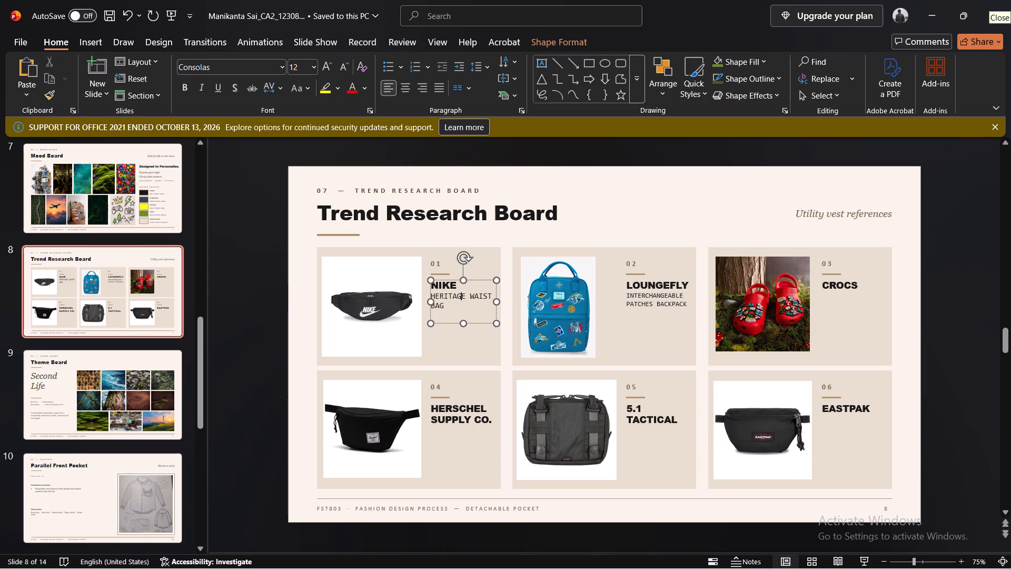
{"action": "double_click", "coordinate": [461, 299]}
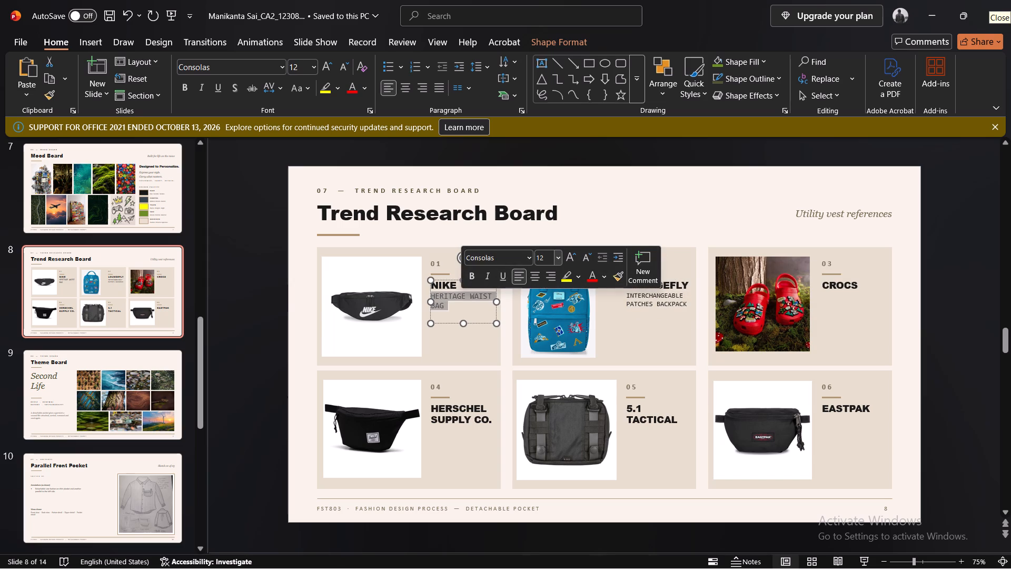
{"action": "left_click", "coordinate": [540, 261]}
{"action": "type", "text": "10.5"}
{"action": "key", "text": "Return"}
{"action": "left_click", "coordinate": [463, 305]}
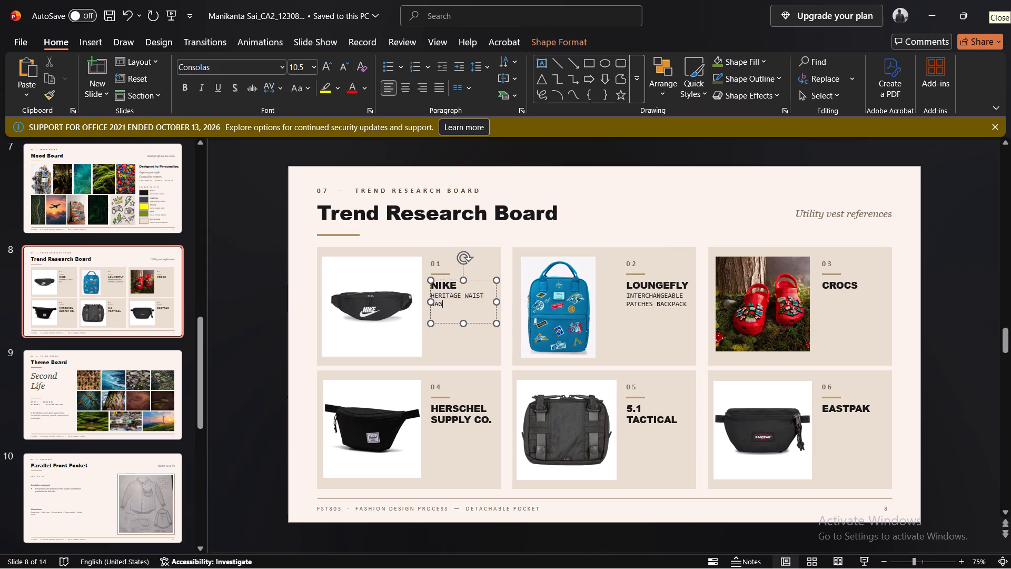
{"action": "left_click", "coordinate": [939, 335]}
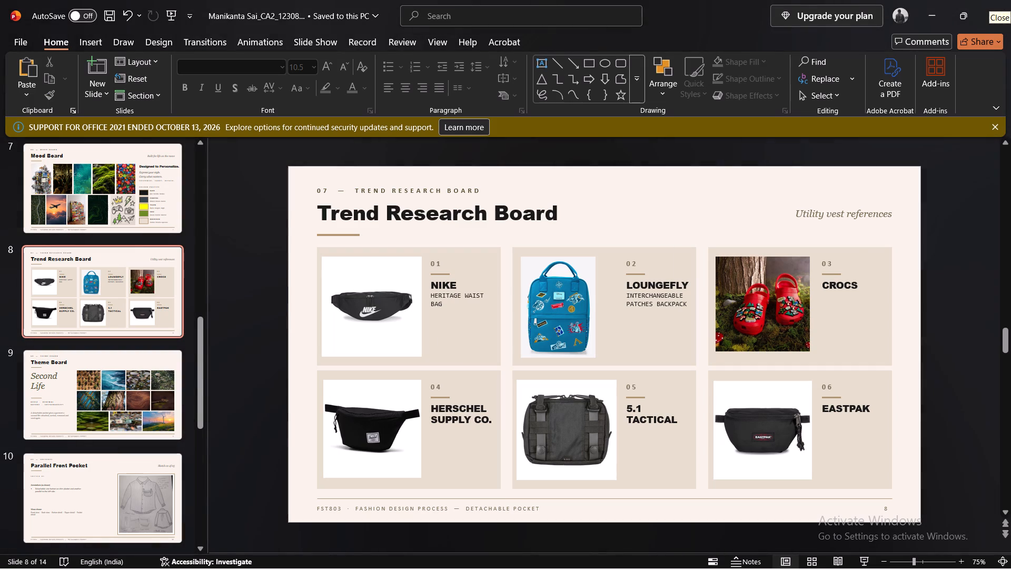
Paste the copied HERITAGE WAIST BAG text onto a new line beneath CROCS in card 03.
{"action": "double_click", "coordinate": [859, 288]}
{"action": "key", "text": "Return"}
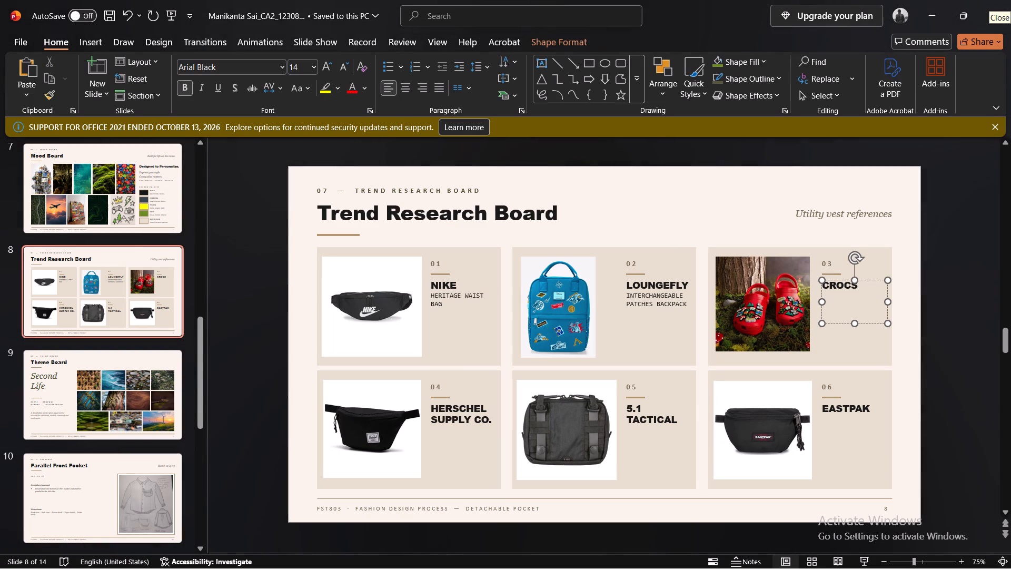
{"action": "key", "text": "ctrl+v"}
Replace card 03's pasted text with JIBBITZ CUSTOMIZATION SYSTEM, checking the Crocs entry in ChatGPT's list in Chrome.
{"action": "key", "text": "Left"}
{"action": "key", "text": "BackSpace"}
{"action": "key", "text": "BackSpace"}
{"action": "key", "text": "BackSpace"}
{"action": "key", "text": "BackSpace"}
{"action": "key", "text": "BackSpace"}
{"action": "key", "text": "BackSpace"}
{"action": "key", "text": "BackSpace"}
{"action": "key", "text": "BackSpace"}
{"action": "key", "text": "BackSpace"}
{"action": "key", "text": "BackSpace"}
{"action": "key", "text": "BackSpace"}
{"action": "key", "text": "BackSpace"}
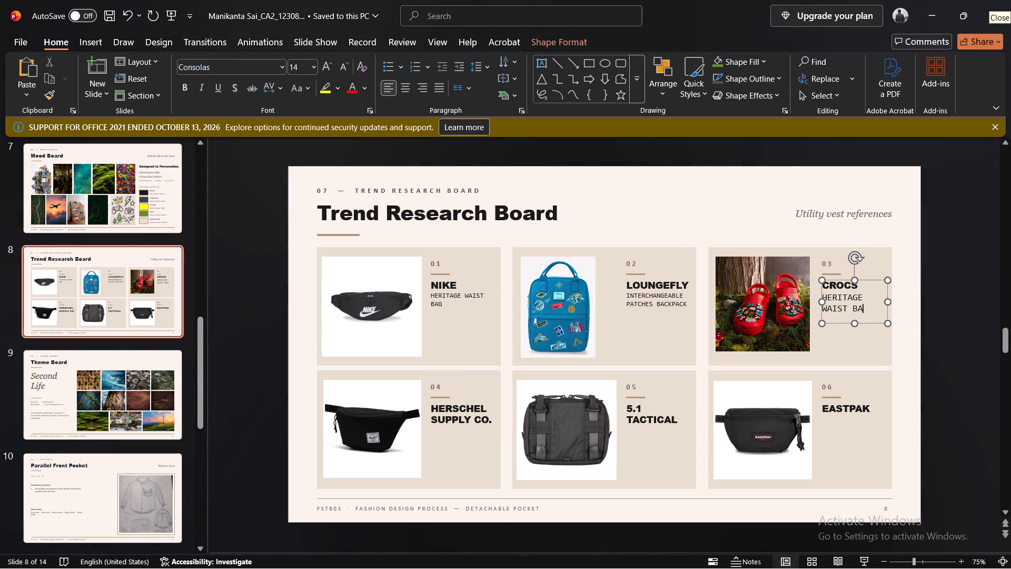
{"action": "key", "text": "BackSpace"}
{"action": "key", "text": "BackSpace"}
{"action": "key", "text": "BackSpace"}
{"action": "key", "text": "BackSpace"}
{"action": "key", "text": "BackSpace"}
{"action": "key", "text": "j"}
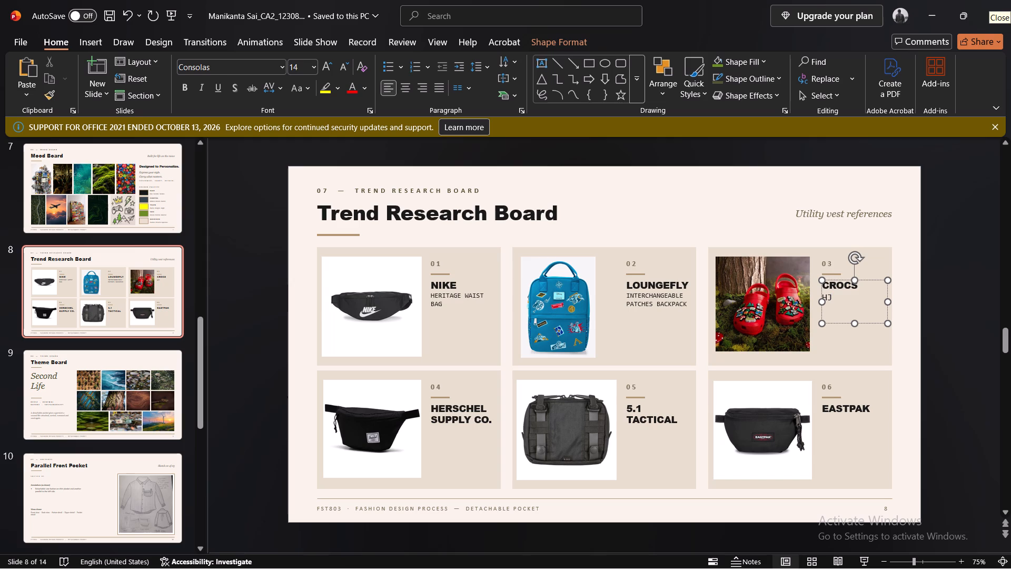
{"action": "key", "text": "Left"}
{"action": "key", "text": "BackSpace"}
{"action": "key", "text": "Right"}
{"action": "type", "text": "IBBITZ"}
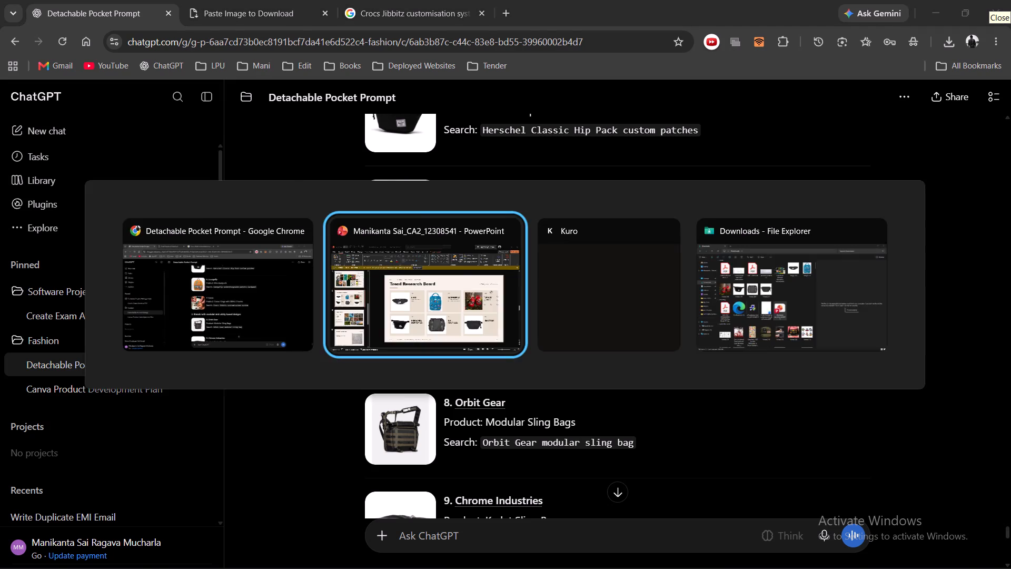
{"action": "key", "text": "space"}
{"action": "type", "text": "CUSTOMMIZATION"}
{"action": "key", "text": "space"}
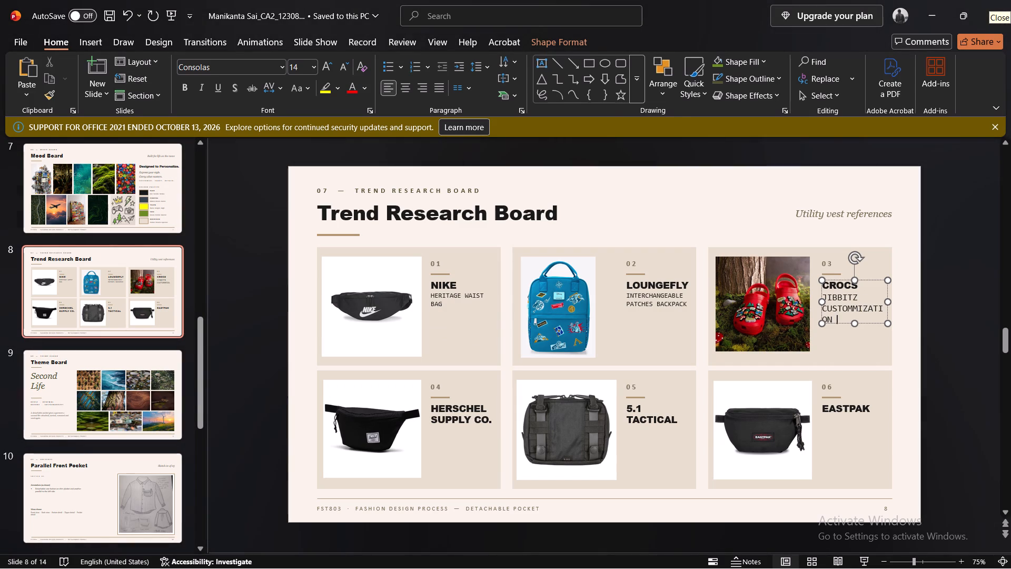
{"action": "type", "text": "SYSTE,"}
{"action": "key", "text": "BackSpace"}
{"action": "key", "text": "n"}
{"action": "key", "text": "BackSpace"}
{"action": "key", "text": "m"}
{"action": "left_click", "coordinate": [856, 308]}
{"action": "key", "text": "BackSpace"}
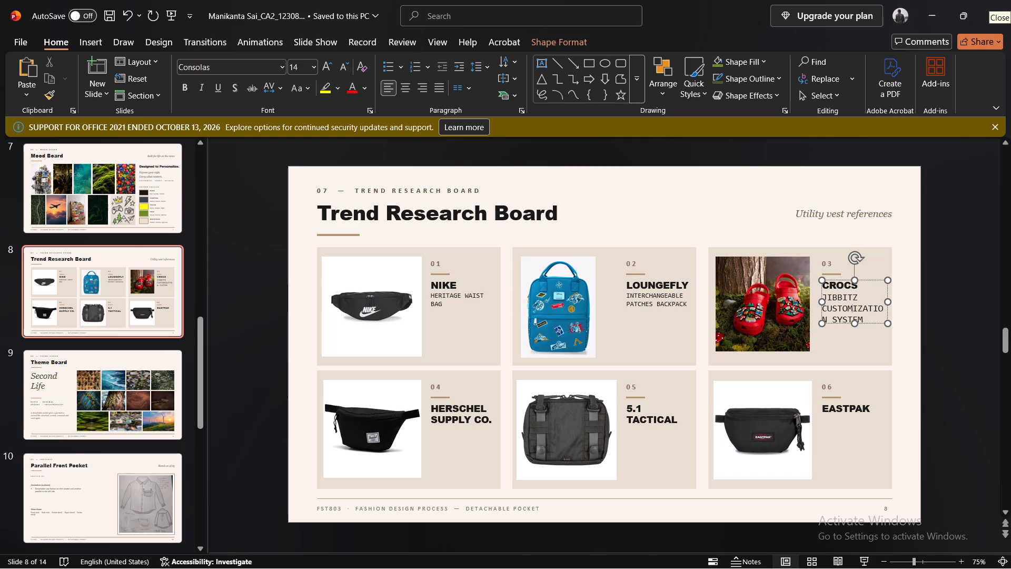
Reduce card 03's JIBBITZ CUSTOMIZATION SYSTEM text to 10.5 pt.
{"action": "left_click", "coordinate": [846, 299]}
{"action": "left_click_drag", "start_coordinate": [846, 299], "coordinate": [866, 321]}
{"action": "left_click", "coordinate": [895, 281]}
{"action": "type", "text": "10.5"}
{"action": "key", "text": "Return"}
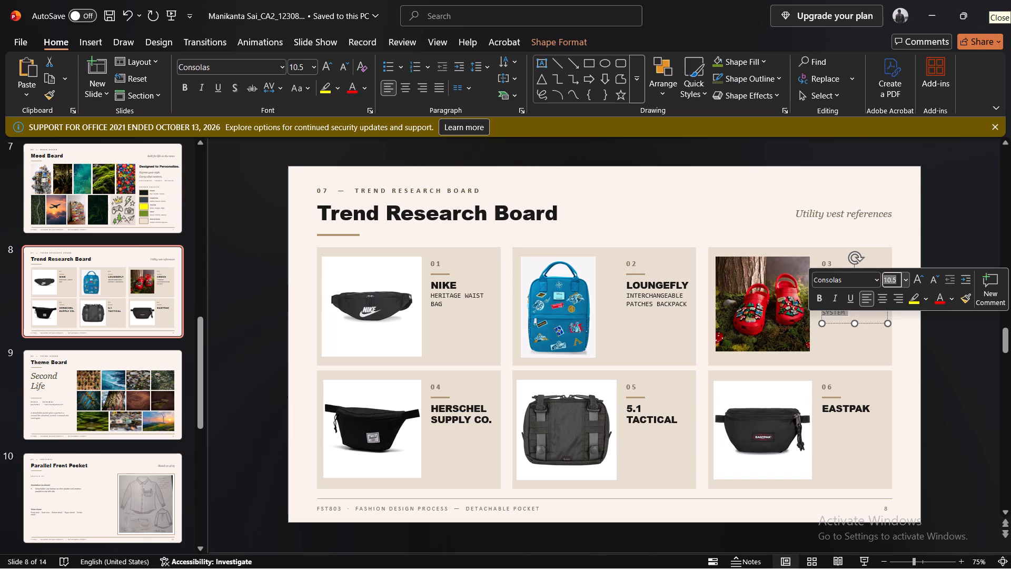
{"action": "left_click", "coordinate": [943, 320]}
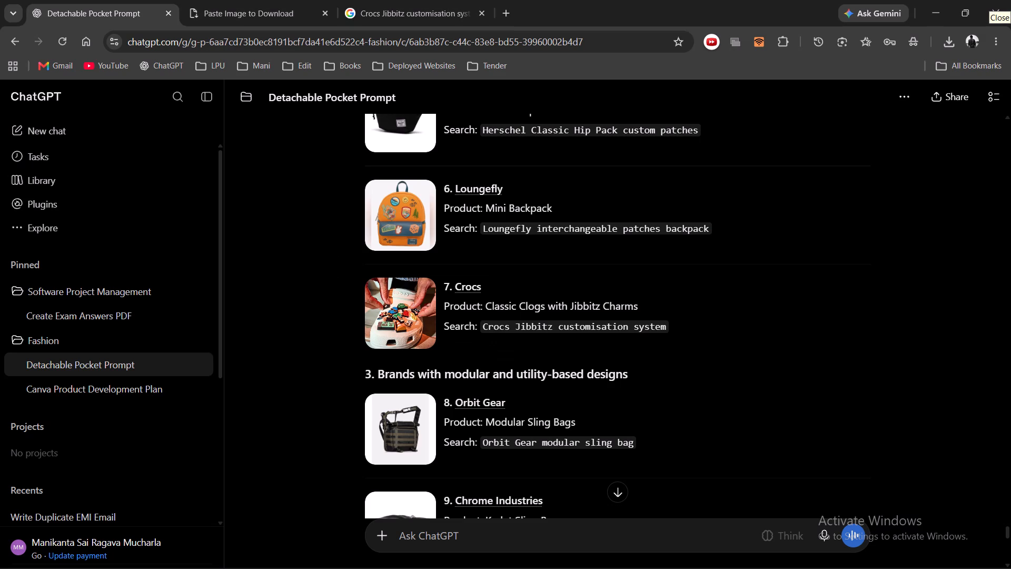
Find Herschel in ChatGPT's list in Chrome, and in PowerPoint copy card 03's product text onto a new line beneath HERSCHEL SUPPLY CO. in card 04.
{"action": "scroll", "coordinate": [554, 360], "scroll_direction": "up", "scroll_amount": 1}
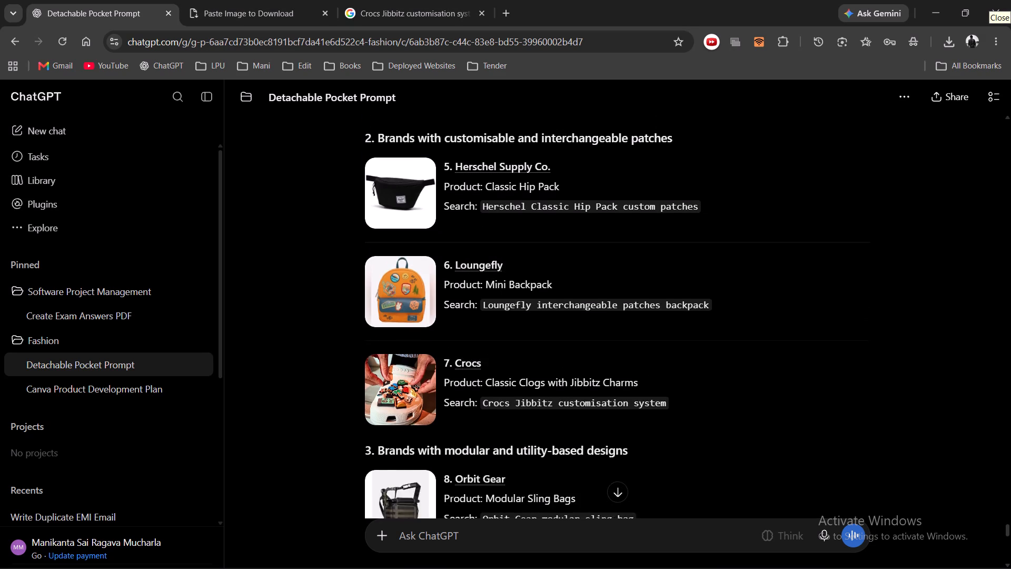
{"action": "scroll", "coordinate": [554, 360], "scroll_direction": "up", "scroll_amount": 2}
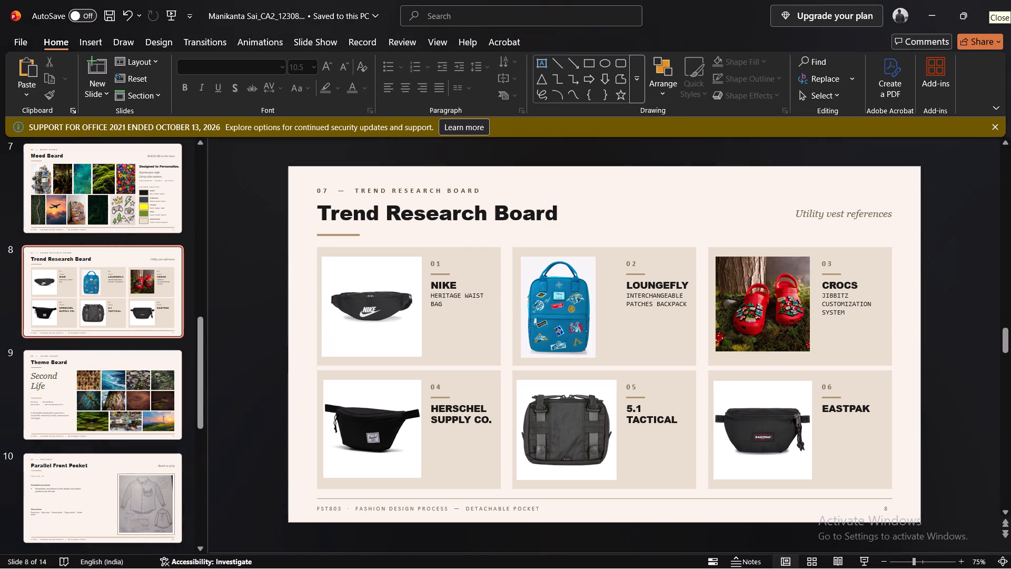
{"action": "double_click", "coordinate": [828, 297]}
{"action": "left_click_drag", "start_coordinate": [828, 297], "coordinate": [840, 320]}
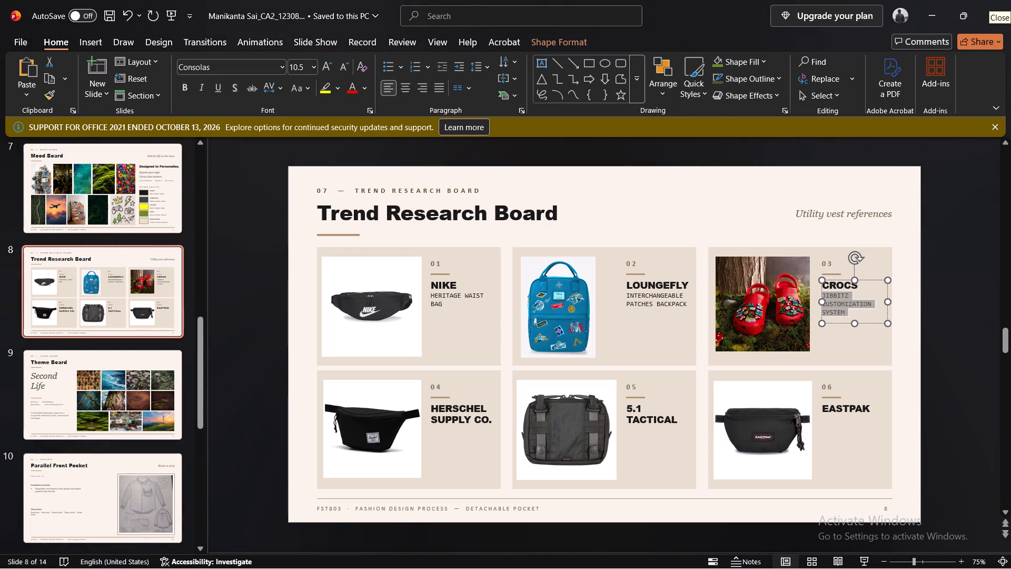
{"action": "key", "text": "ctrl+c"}
{"action": "double_click", "coordinate": [468, 417]}
{"action": "left_click", "coordinate": [452, 422]}
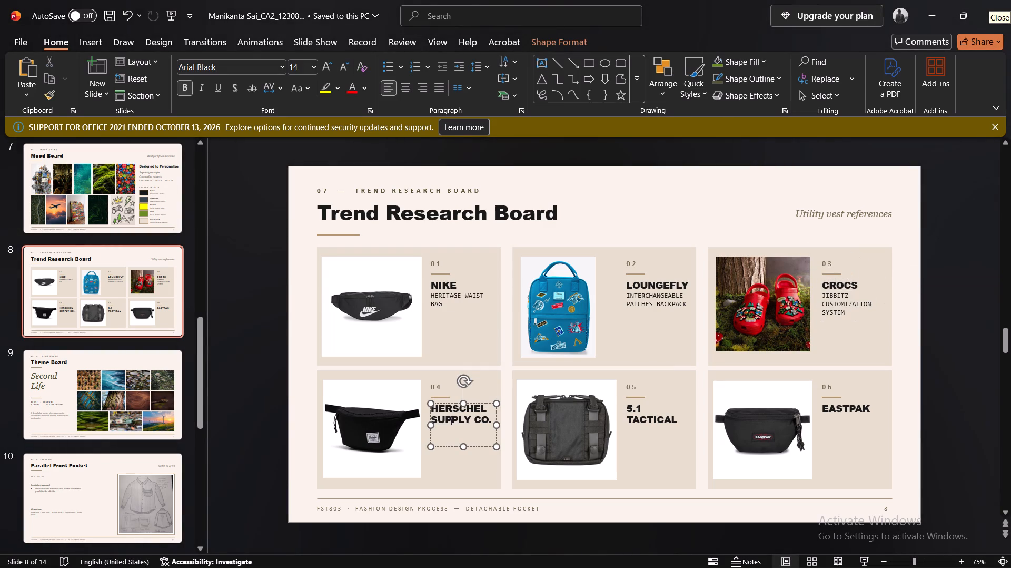
{"action": "left_click", "coordinate": [491, 420]}
{"action": "key", "text": "Return"}
{"action": "key", "text": "ctrl+v"}
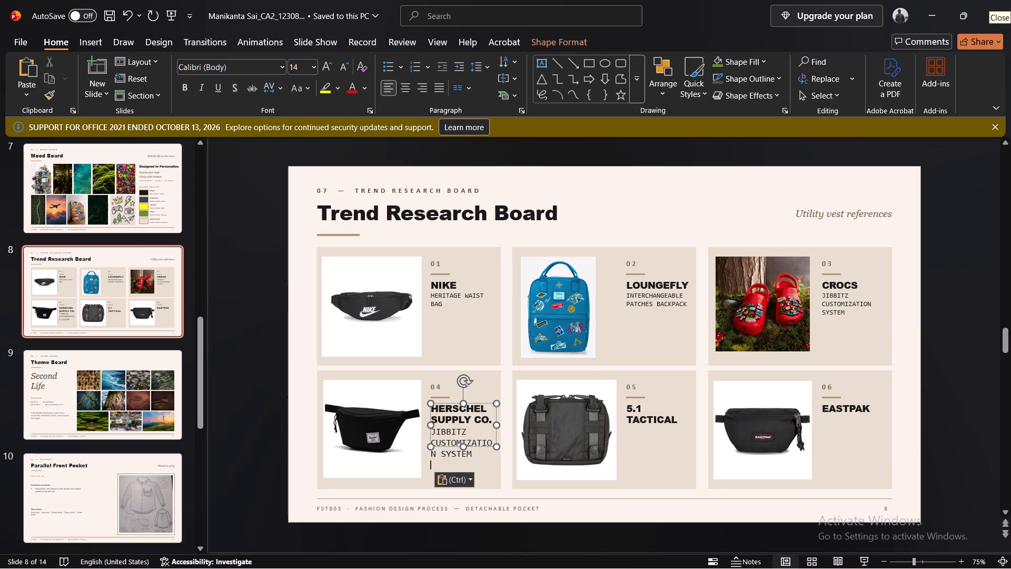
Reduce the pasted JIBBITZ CUSTOMIZATION SYSTEM text in card 04 to 10.5 pt.
{"action": "left_click", "coordinate": [442, 428]}
{"action": "left_click_drag", "start_coordinate": [442, 428], "coordinate": [465, 452]}
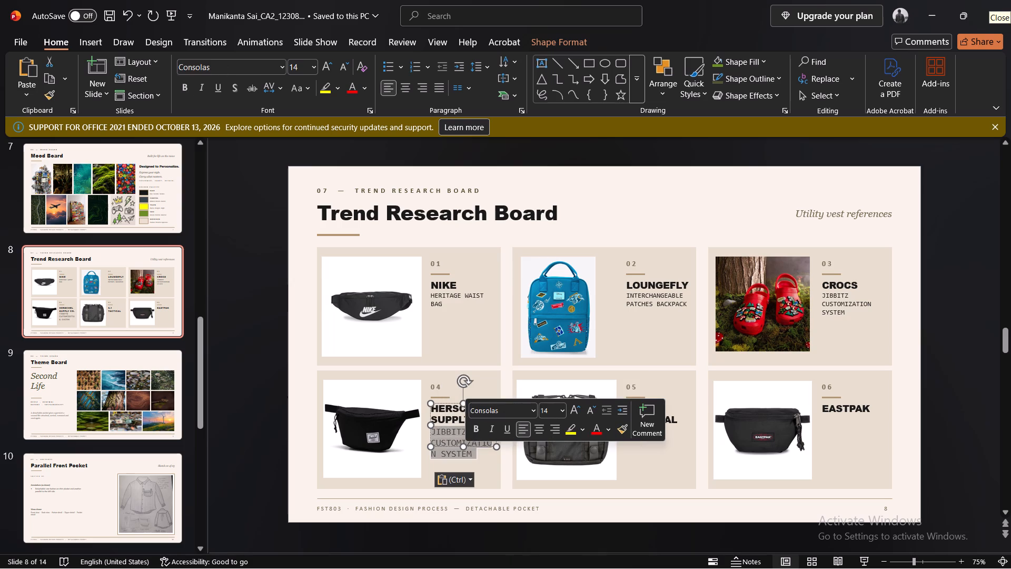
{"action": "left_click", "coordinate": [548, 414]}
{"action": "type", "text": "10.5"}
{"action": "key", "text": "Return"}
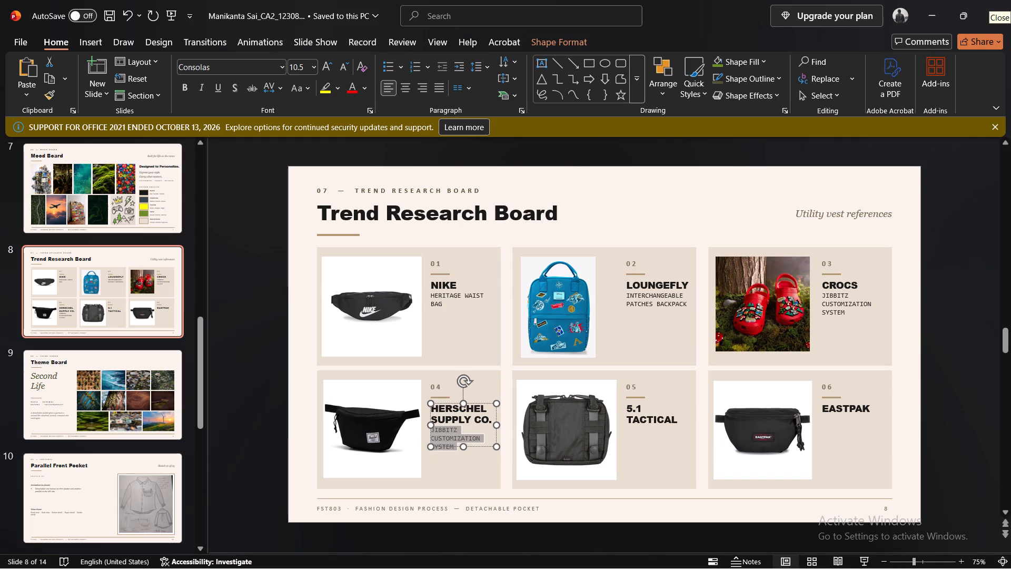
Replace card 04's pasted text with CLASSIC HIPPACK CUSTOM PATCHES, checking the Herschel entry in ChatGPT's list in Chrome.
{"action": "type", "text": "CLASSIC HIPPACK"}
{"action": "key", "text": "space"}
{"action": "type", "text": "CUSTOMAIX"}
{"action": "key", "text": "BackSpace"}
{"action": "type", "text": "ZATION"}
{"action": "key", "text": "space"}
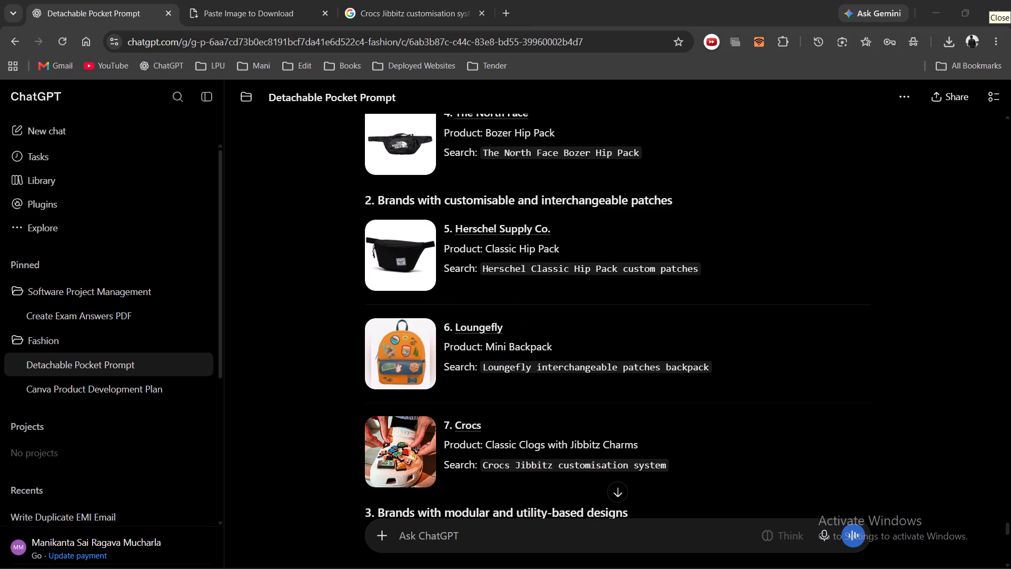
{"action": "key", "text": "BackSpace"}
{"action": "key", "text": "BackSpace"}
{"action": "key", "text": "BackSpace"}
{"action": "key", "text": "BackSpace"}
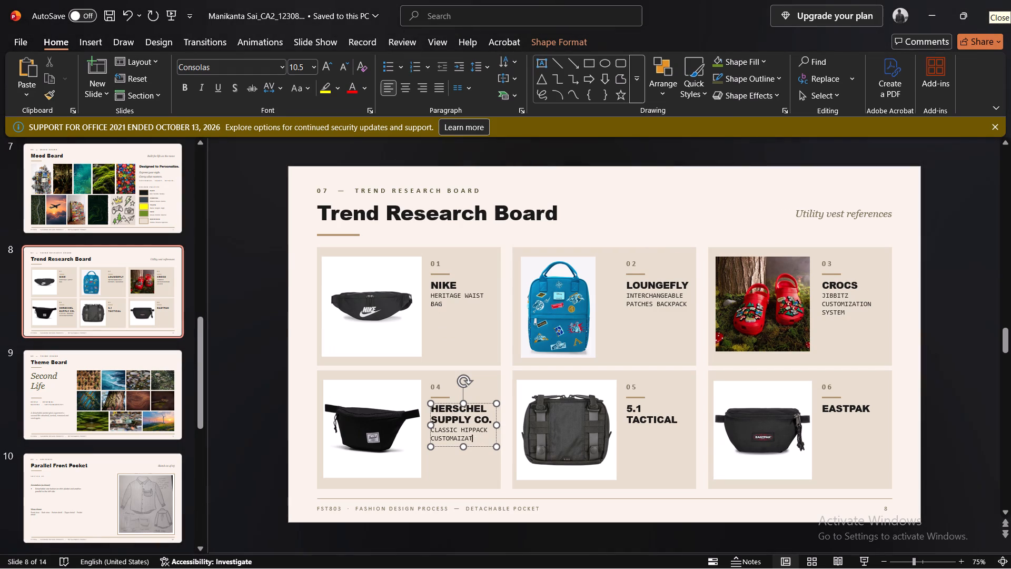
{"action": "key", "text": "BackSpace"}
{"action": "key", "text": "BackSpace"}
{"action": "key", "text": "BackSpace"}
{"action": "key", "text": "BackSpace"}
{"action": "key", "text": "BackSpace"}
{"action": "key", "text": "space"}
{"action": "type", "text": "PATCHES"}
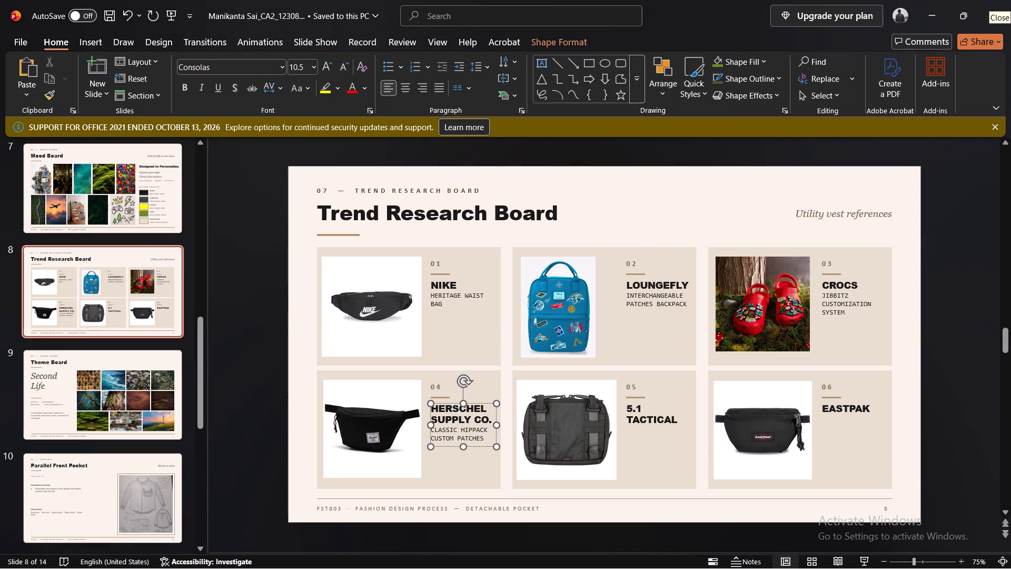
Look for the tactical pouch in ChatGPT's list in Chrome, and in PowerPoint paste the copied product text onto a new line beneath 5.1 TACTICAL.
{"action": "scroll", "coordinate": [515, 399], "scroll_direction": "down", "scroll_amount": 3}
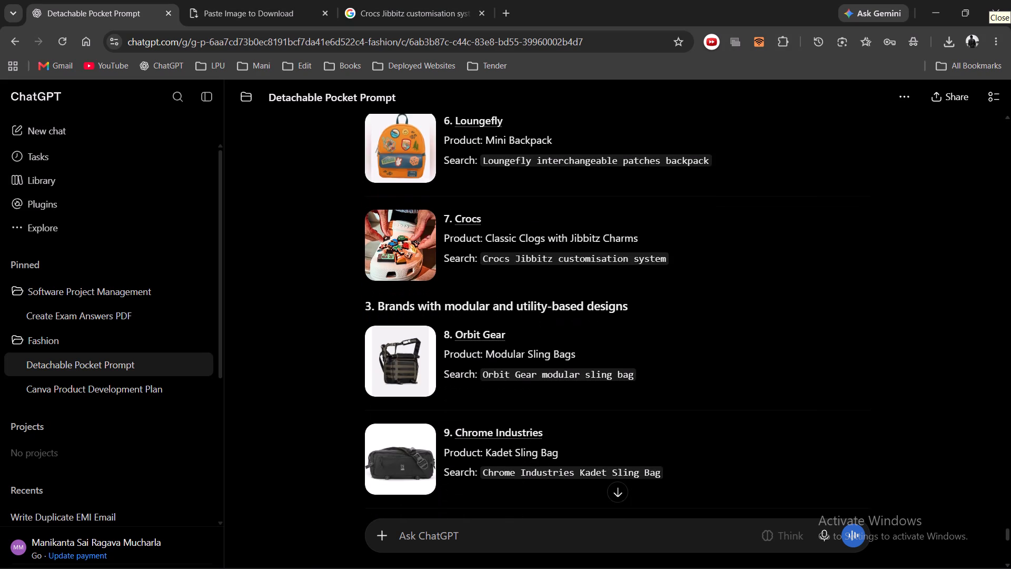
{"action": "scroll", "coordinate": [515, 399], "scroll_direction": "down", "scroll_amount": 3}
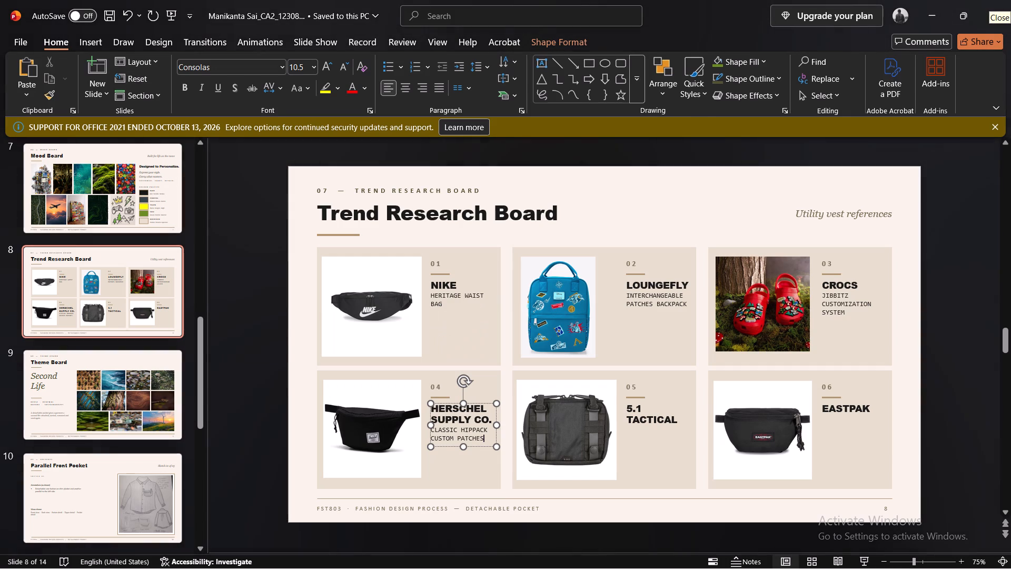
{"action": "double_click", "coordinate": [656, 419]}
{"action": "left_click", "coordinate": [676, 420]}
{"action": "key", "text": "Return"}
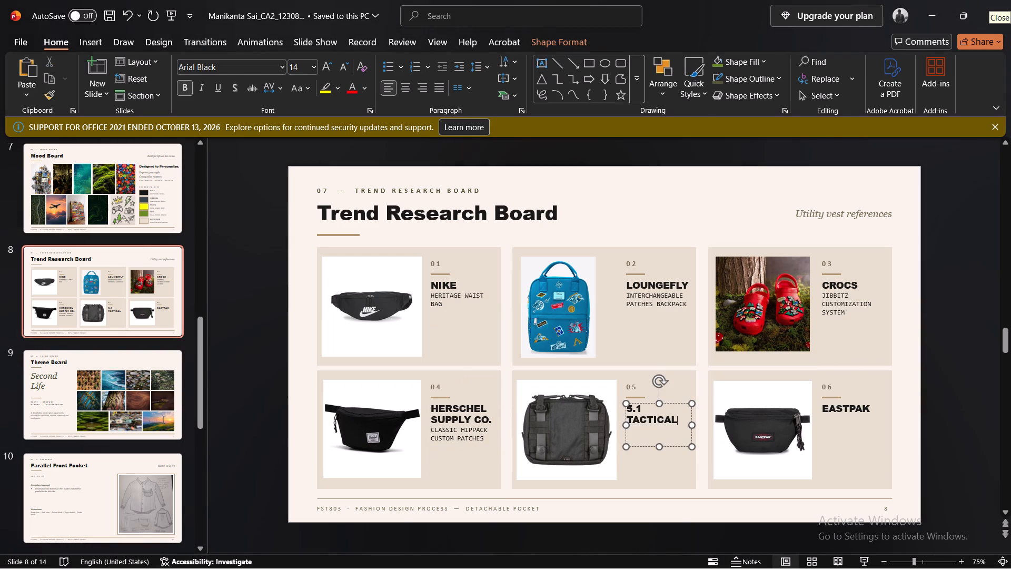
{"action": "key", "text": "ctrl+v"}
Replace the pasted text beneath 5.1 TACTICAL in card 05 with MOLLE UTILITY POUCH.
{"action": "key", "text": "BackSpace"}
{"action": "key", "text": "BackSpace"}
{"action": "key", "text": "BackSpace"}
{"action": "key", "text": "BackSpace"}
{"action": "key", "text": "BackSpace"}
{"action": "key", "text": "BackSpace"}
{"action": "key", "text": "BackSpace"}
{"action": "key", "text": "BackSpace"}
{"action": "key", "text": "BackSpace"}
{"action": "key", "text": "BackSpace"}
{"action": "key", "text": "BackSpace"}
{"action": "key", "text": "BackSpace"}
{"action": "key", "text": "BackSpace"}
{"action": "key", "text": "BackSpace"}
{"action": "key", "text": "BackSpace"}
{"action": "key", "text": "BackSpace"}
{"action": "key", "text": "BackSpace"}
{"action": "key", "text": "BackSpace"}
{"action": "key", "text": "BackSpace"}
{"action": "key", "text": "BackSpace"}
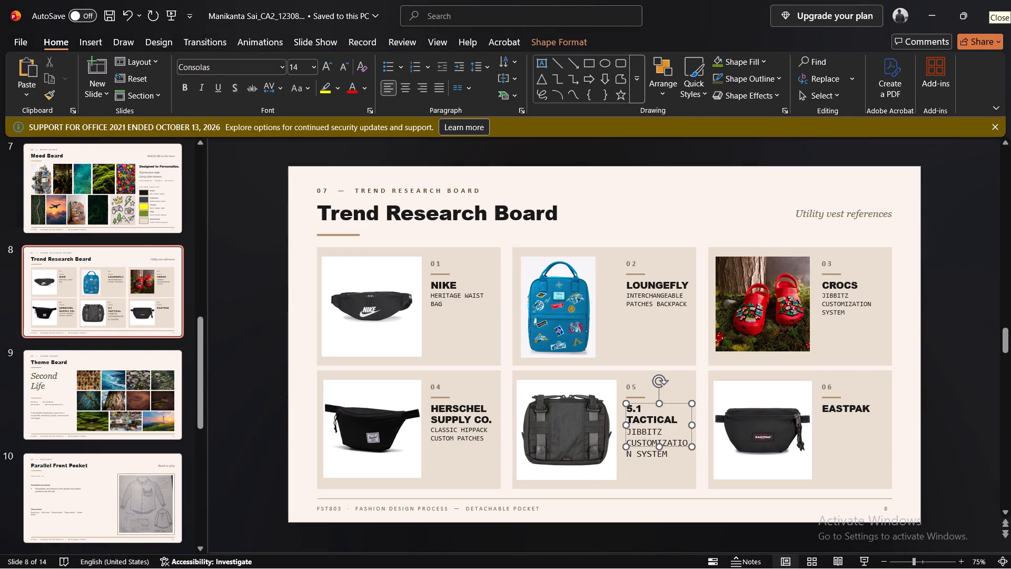
{"action": "key", "text": "BackSpace"}
{"action": "key", "text": "BackSpace"}
{"action": "key", "text": "BackSpace"}
{"action": "key", "text": "BackSpace"}
{"action": "key", "text": "BackSpace"}
{"action": "key", "text": "BackSpace"}
{"action": "key", "text": "BackSpace"}
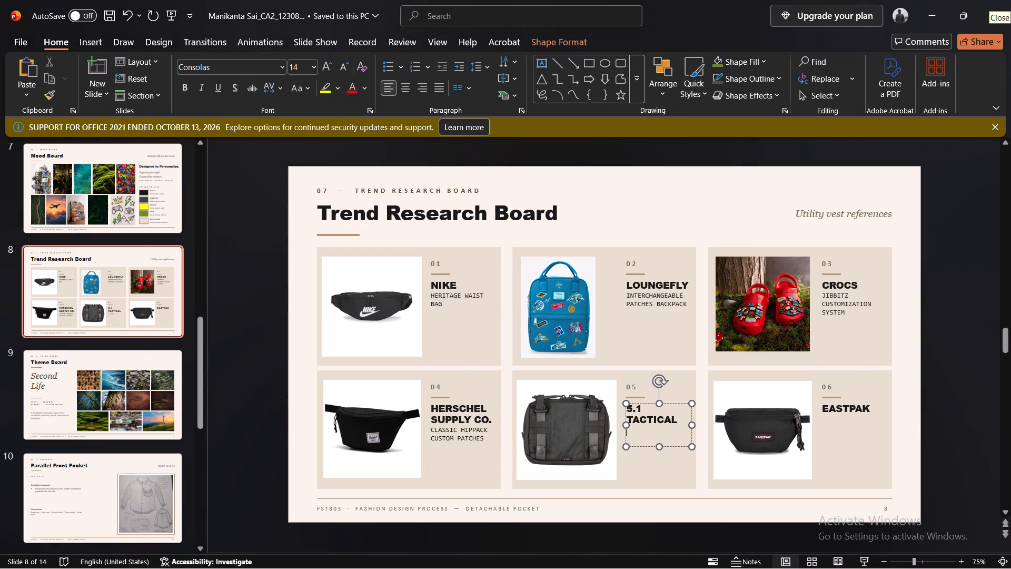
{"action": "type", "text": "MOLLE UTILITY POUCH"}
Reduce the MOLLE UTILITY POUCH text in card 05 to 10.5 pt.
{"action": "left_click", "coordinate": [643, 433]}
{"action": "left_click_drag", "start_coordinate": [643, 433], "coordinate": [652, 462]}
{"action": "left_click", "coordinate": [734, 420]}
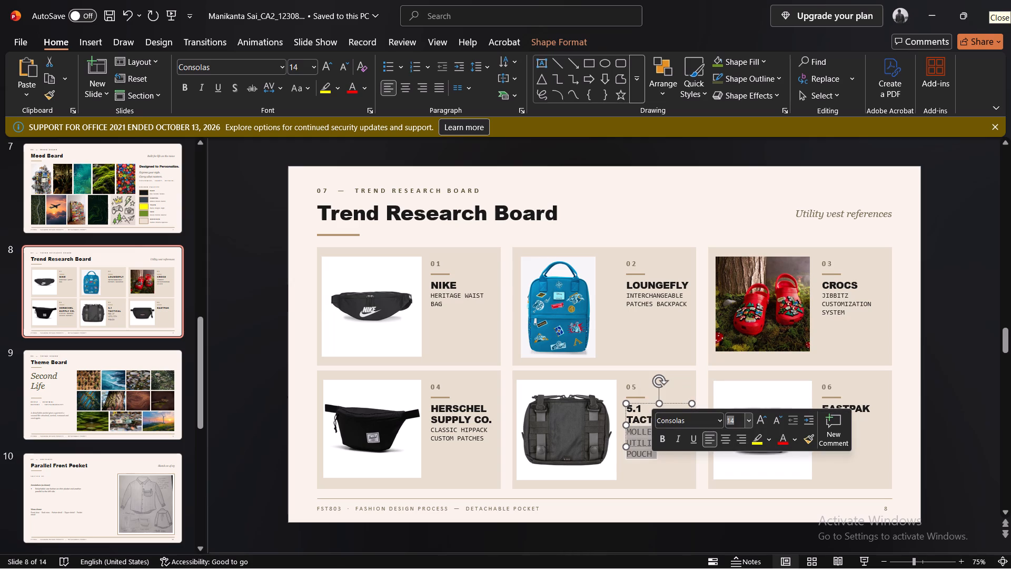
{"action": "type", "text": "10.5"}
{"action": "key", "text": "Return"}
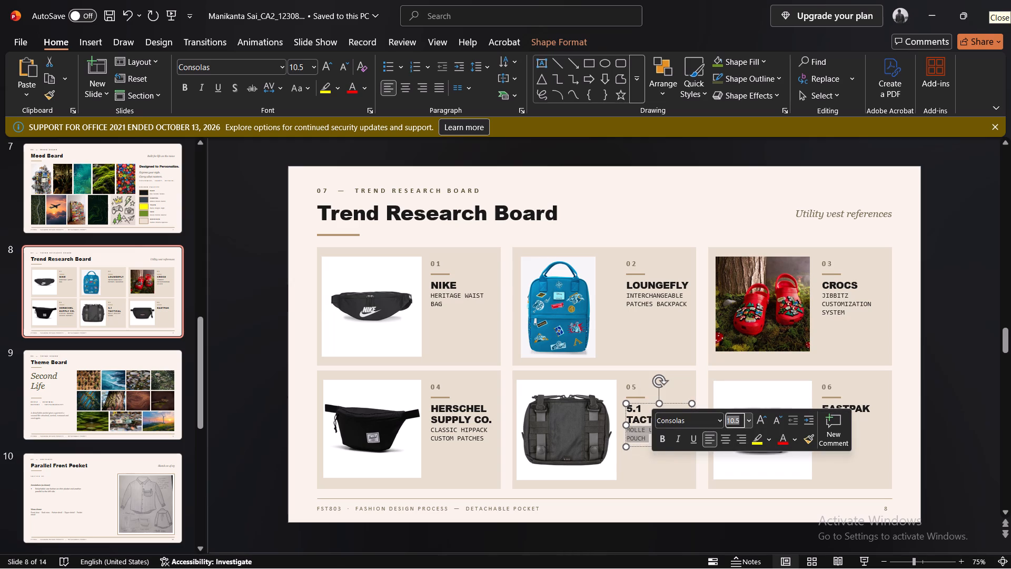
{"action": "left_click", "coordinate": [948, 431]}
Look up the Eastpak entry in ChatGPT's list in Chrome, and in PowerPoint paste the copied product text onto a new line beneath EASTPAK.
{"action": "scroll", "coordinate": [677, 441], "scroll_direction": "up", "scroll_amount": 2}
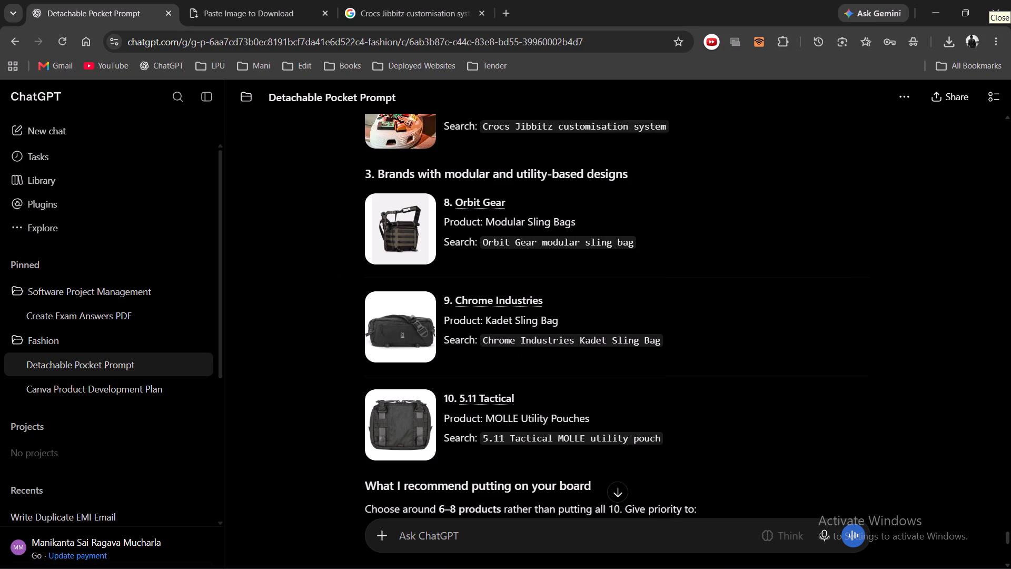
{"action": "scroll", "coordinate": [677, 441], "scroll_direction": "up", "scroll_amount": 7}
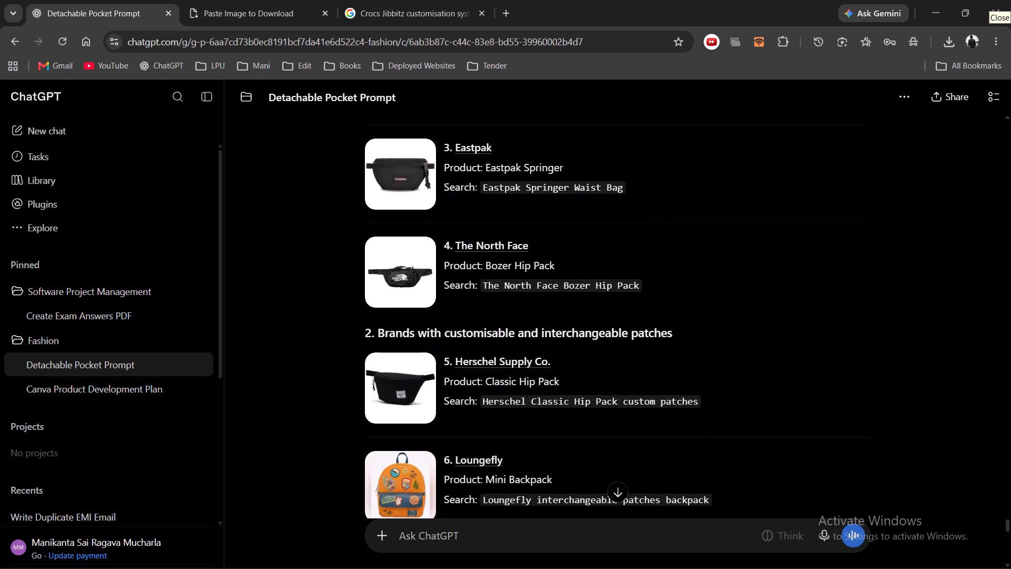
{"action": "scroll", "coordinate": [677, 441], "scroll_direction": "up", "scroll_amount": 1}
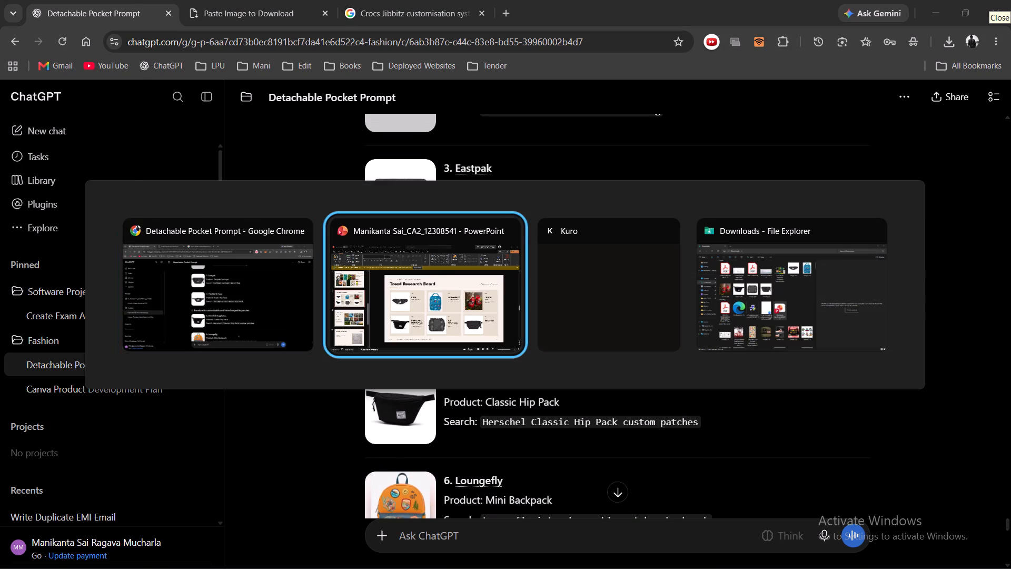
{"action": "double_click", "coordinate": [860, 410]}
{"action": "left_click", "coordinate": [869, 408]}
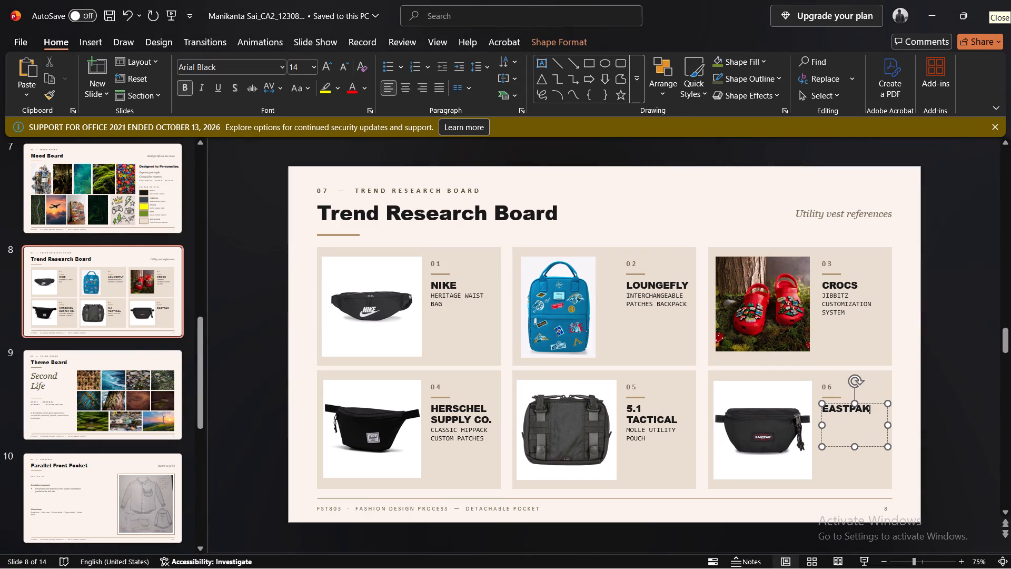
{"action": "key", "text": "Return"}
{"action": "key", "text": "ctrl+v"}
Replace the pasted text beneath EASTPAK in card 06 with SPRINGER WAIST BAG, removing any leftover letter before it.
{"action": "key", "text": "BackSpace"}
{"action": "key", "text": "BackSpace"}
{"action": "key", "text": "BackSpace"}
{"action": "key", "text": "BackSpace"}
{"action": "key", "text": "BackSpace"}
{"action": "key", "text": "BackSpace"}
{"action": "key", "text": "BackSpace"}
{"action": "key", "text": "BackSpace"}
{"action": "key", "text": "BackSpace"}
{"action": "key", "text": "BackSpace"}
{"action": "key", "text": "BackSpace"}
{"action": "key", "text": "BackSpace"}
{"action": "key", "text": "BackSpace"}
{"action": "key", "text": "BackSpace"}
{"action": "key", "text": "BackSpace"}
{"action": "key", "text": "BackSpace"}
{"action": "key", "text": "BackSpace"}
{"action": "key", "text": "BackSpace"}
{"action": "key", "text": "BackSpace"}
{"action": "key", "text": "BackSpace"}
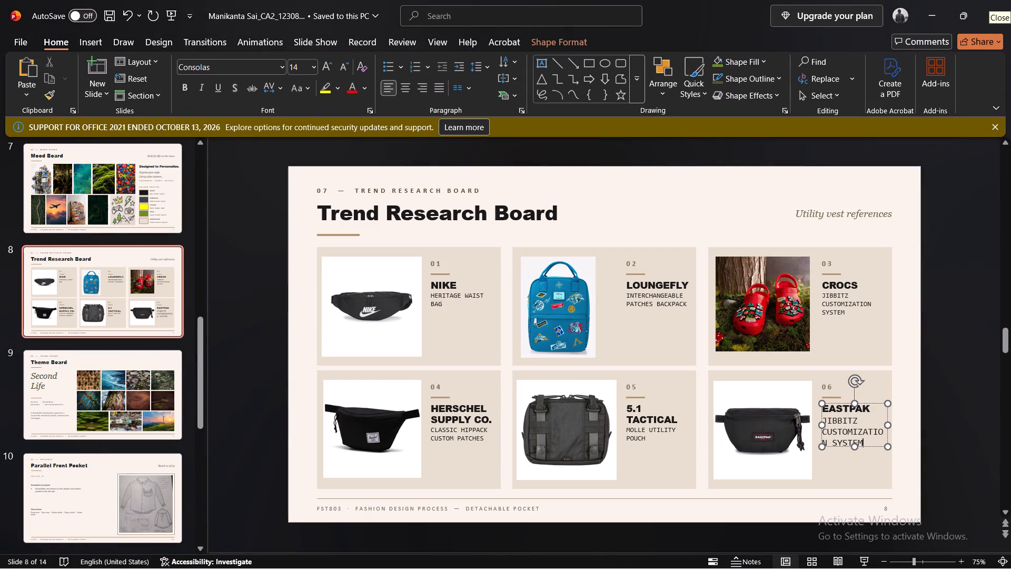
{"action": "key", "text": "BackSpace"}
{"action": "key", "text": "BackSpace"}
{"action": "key", "text": "BackSpace"}
{"action": "key", "text": "BackSpace"}
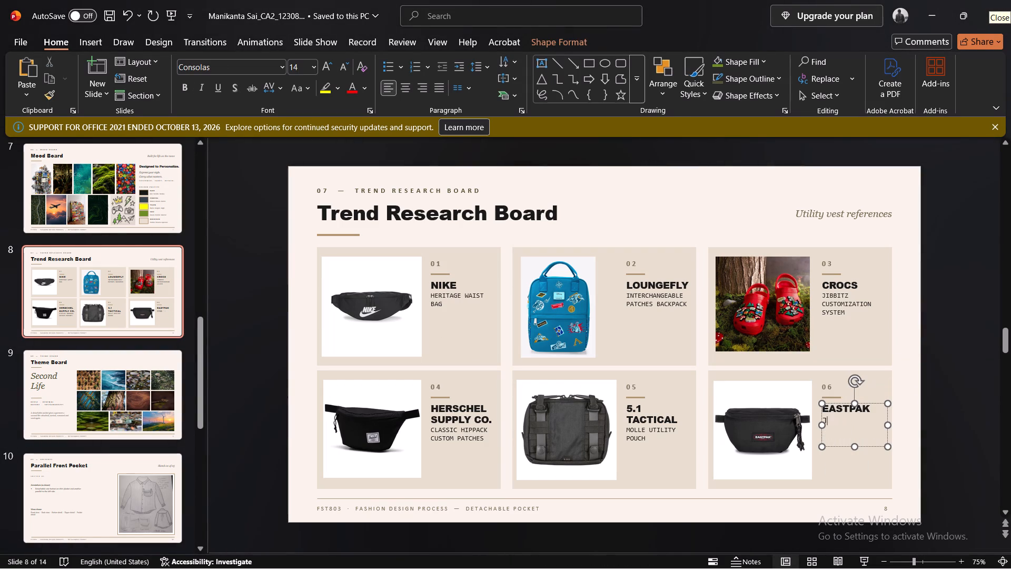
{"action": "type", "text": "SPRINGER WAIST BAG"}
{"action": "left_click", "coordinate": [828, 419]}
{"action": "key", "text": "BackSpace"}
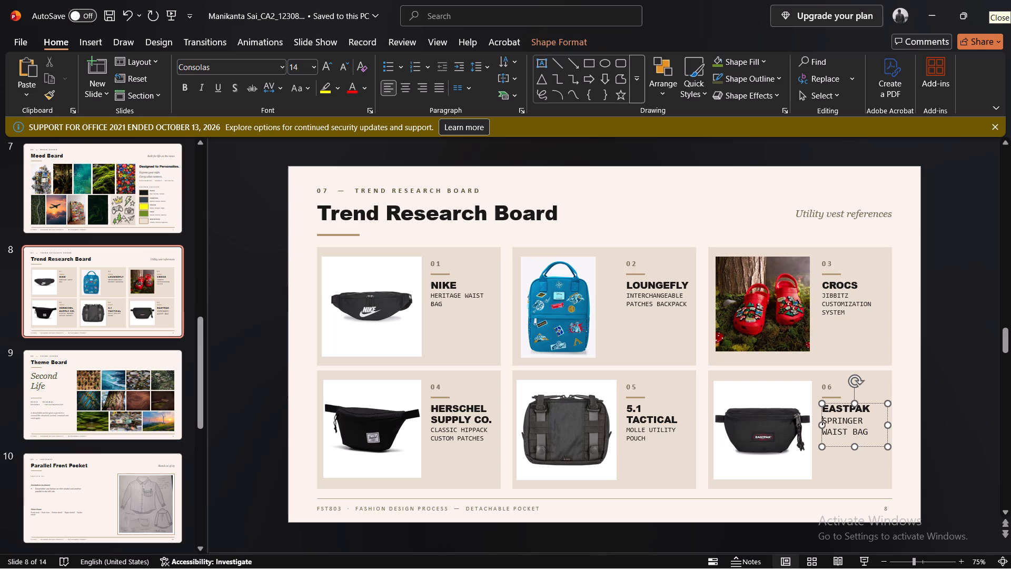
Reduce the SPRINGER WAIST BAG text in card 06 to 10.5 pt and deselect it.
{"action": "left_click", "coordinate": [827, 419]}
{"action": "left_click_drag", "start_coordinate": [827, 419], "coordinate": [870, 435]}
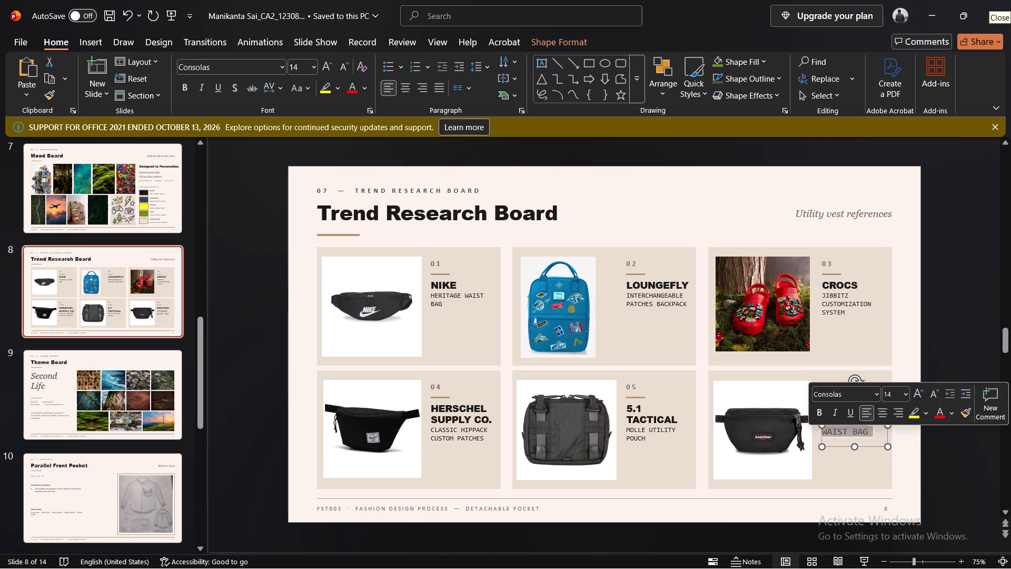
{"action": "left_click", "coordinate": [898, 394]}
{"action": "type", "text": "10.5"}
{"action": "key", "text": "Return"}
{"action": "left_click", "coordinate": [953, 346]}
Save the presentation with the completed Trend Research Board and close it.
{"action": "key", "text": "ctrl+s"}
{"action": "key", "text": "ctrl+s"}
{"action": "key", "text": "ctrl+s"}
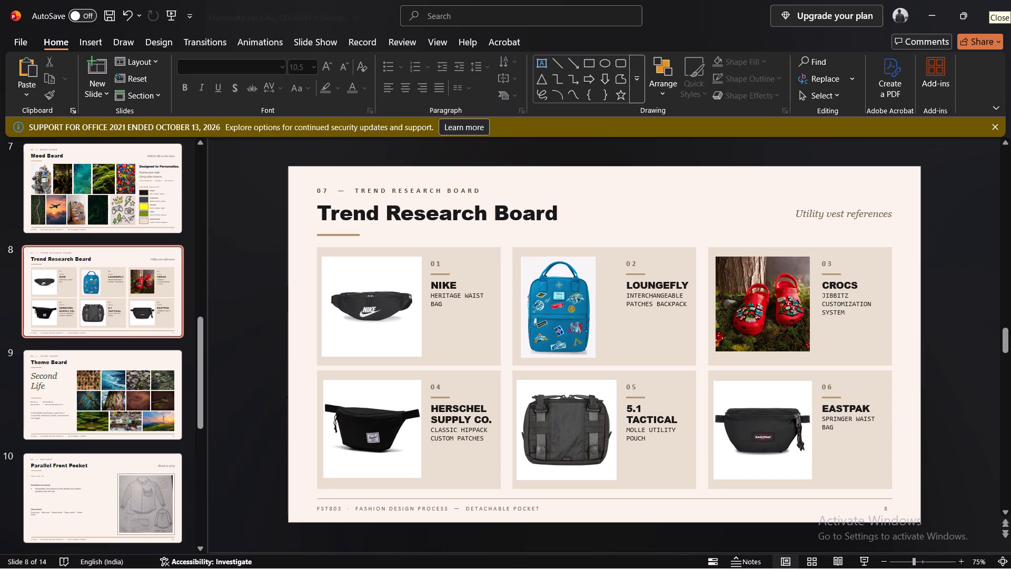
{"action": "left_click", "coordinate": [1010, 0]}
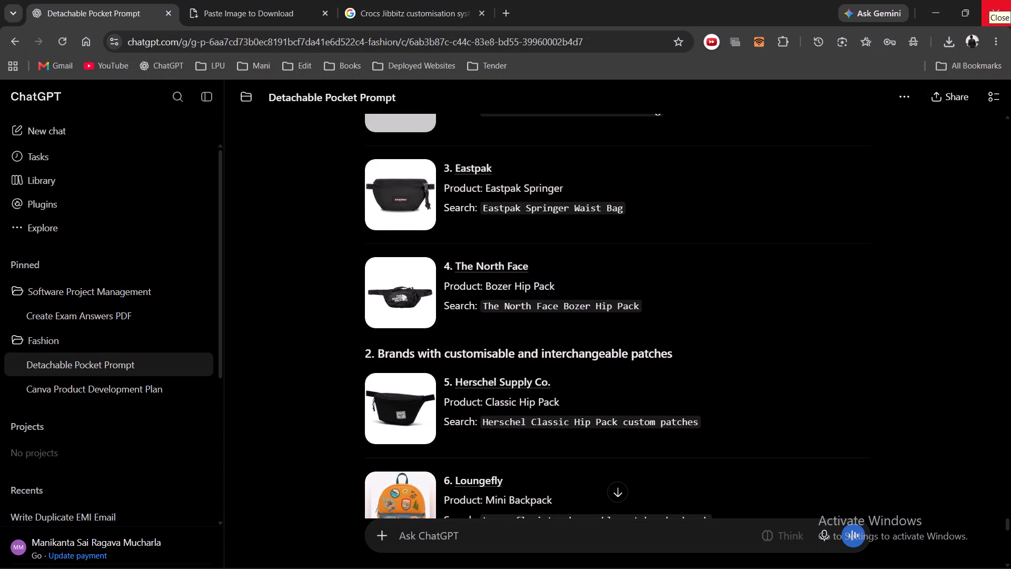